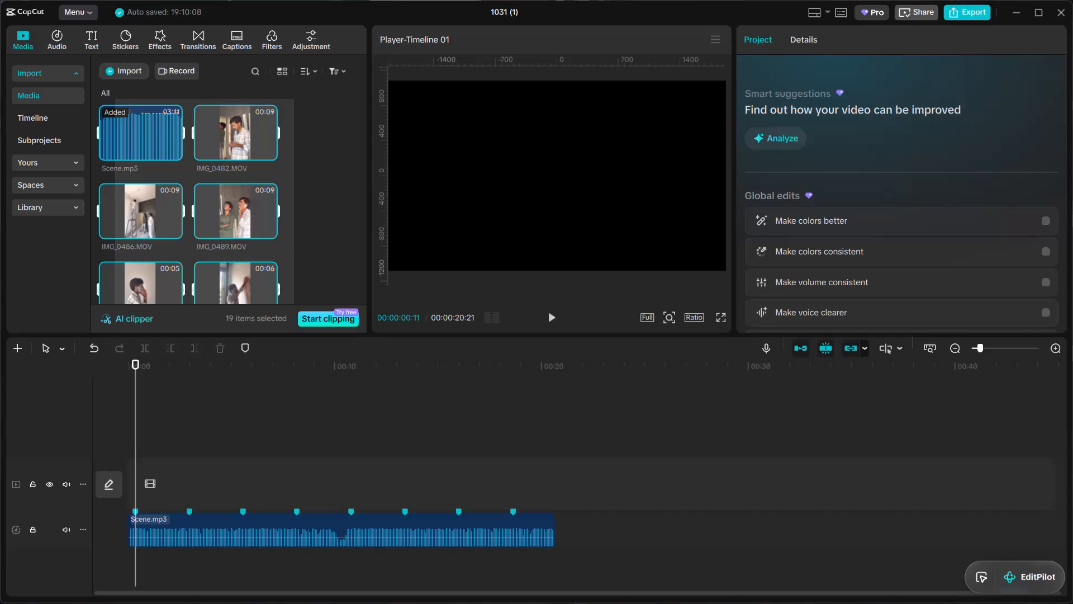
Delete all the imported video clips from the media library, keeping only Scene.mp3.
{"action": "left_click", "coordinate": [238, 124], "text": "ctrl"}
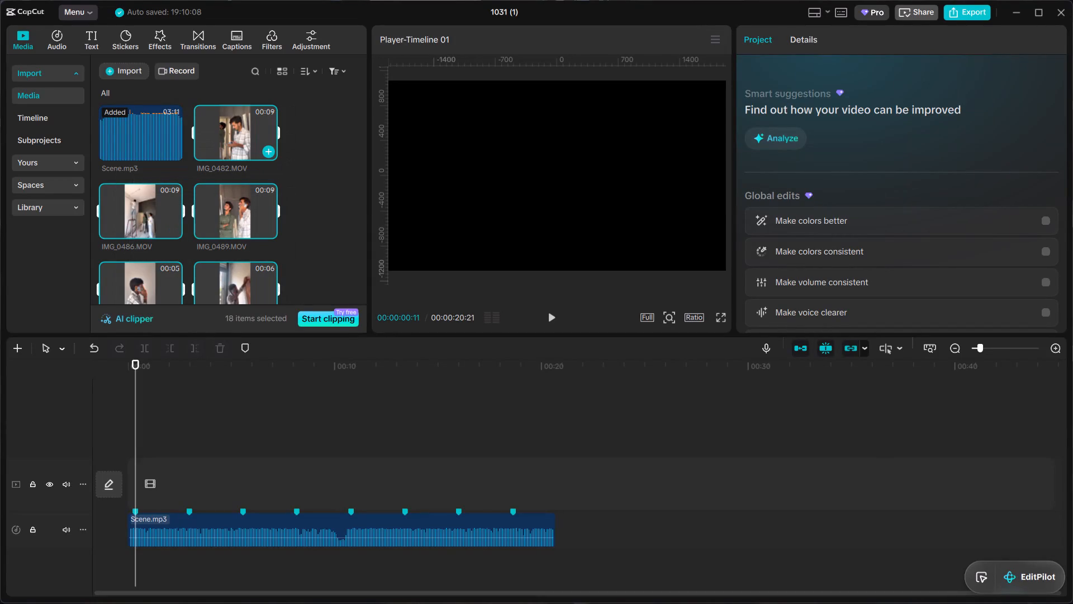
{"action": "key", "text": "BackSpace"}
Import today's IMG video clips from the Downloads folder, leaving out the Scene, ReelAudio-4915 and ReelAudio-49356 audio files.
{"action": "left_click", "coordinate": [143, 76]}
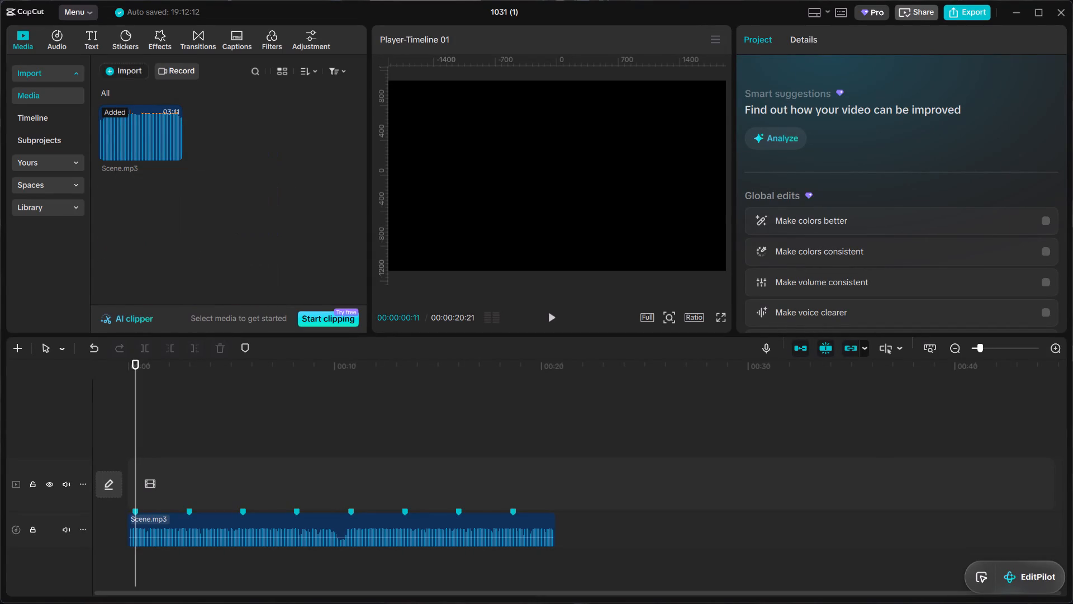
{"action": "left_click", "coordinate": [185, 97]}
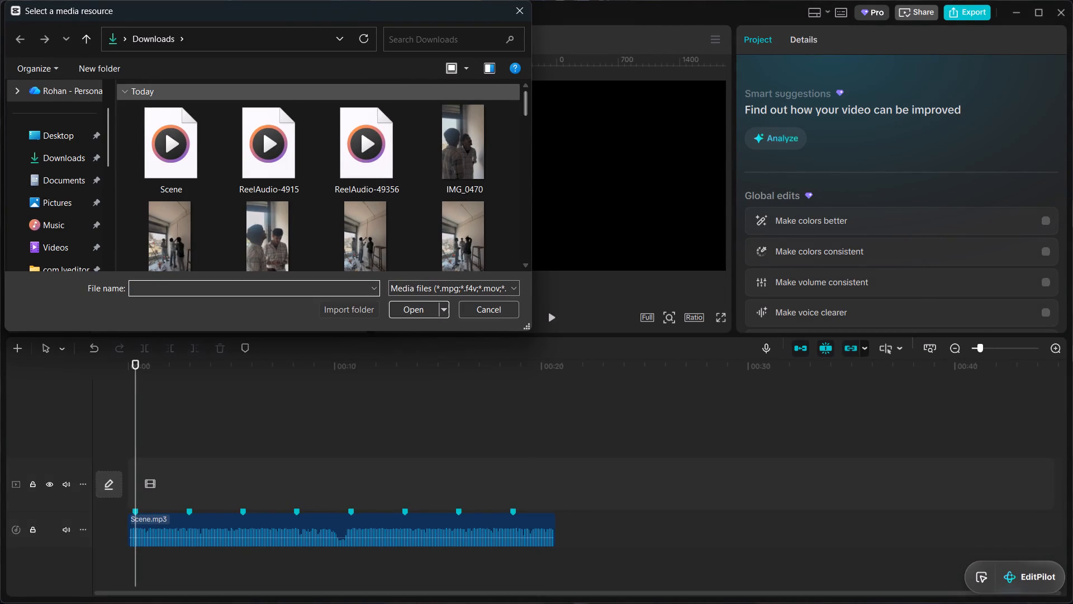
{"action": "left_click_drag", "start_coordinate": [509, 106], "coordinate": [167, 286]}
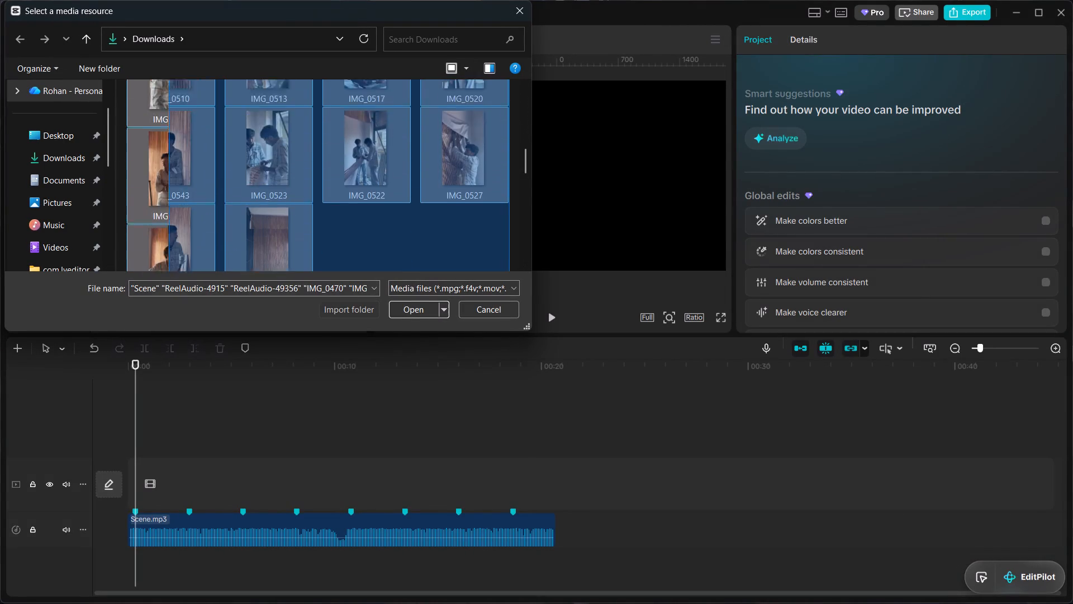
{"action": "left_click_drag", "start_coordinate": [167, 286], "coordinate": [160, 222]}
{"action": "scroll", "coordinate": [321, 194], "scroll_direction": "up", "scroll_amount": 7}
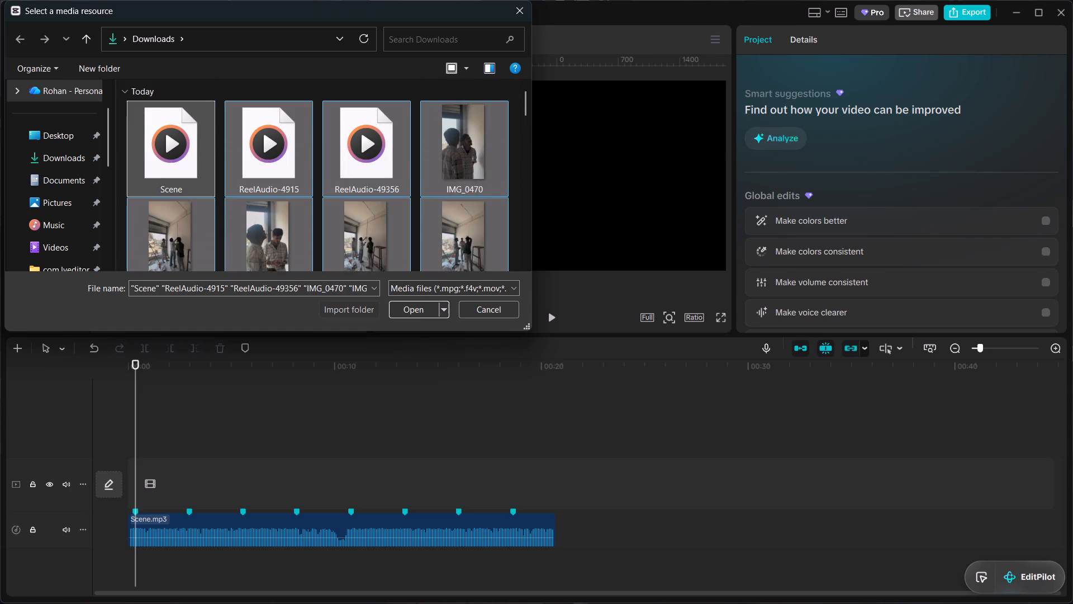
{"action": "scroll", "coordinate": [321, 193], "scroll_direction": "up", "scroll_amount": 5}
{"action": "left_click", "coordinate": [390, 154], "text": "ctrl"}
{"action": "left_click", "coordinate": [295, 167], "text": "ctrl"}
{"action": "left_click", "coordinate": [165, 177], "text": "ctrl"}
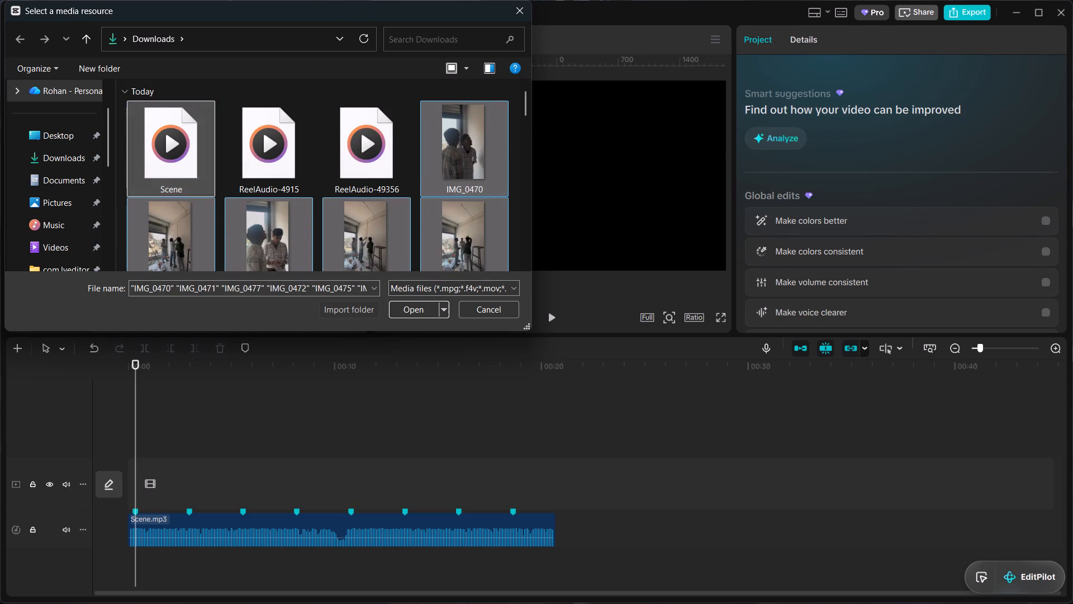
{"action": "left_click", "coordinate": [423, 305]}
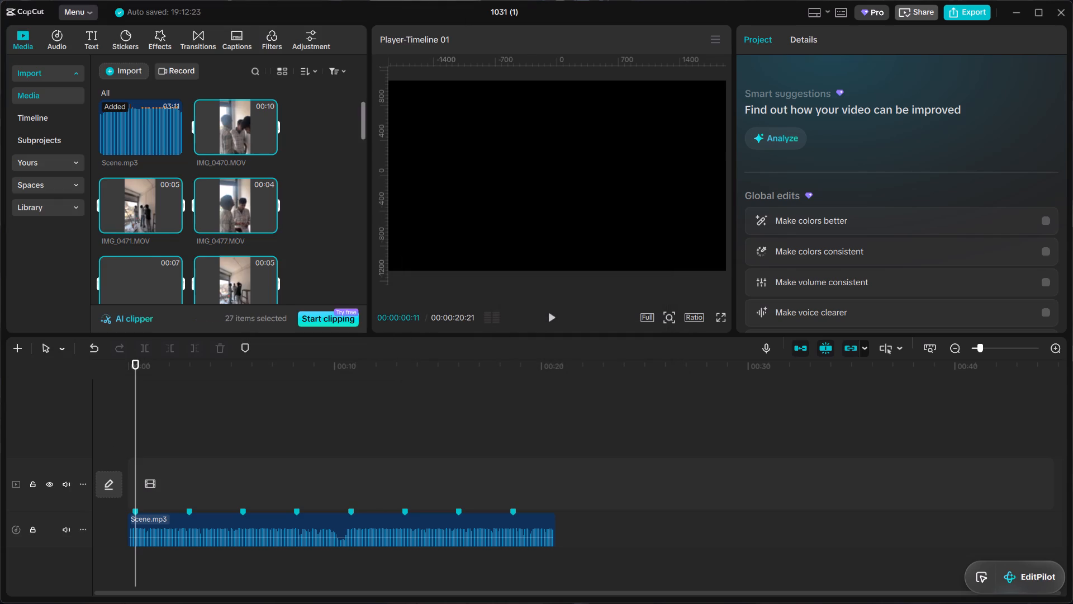
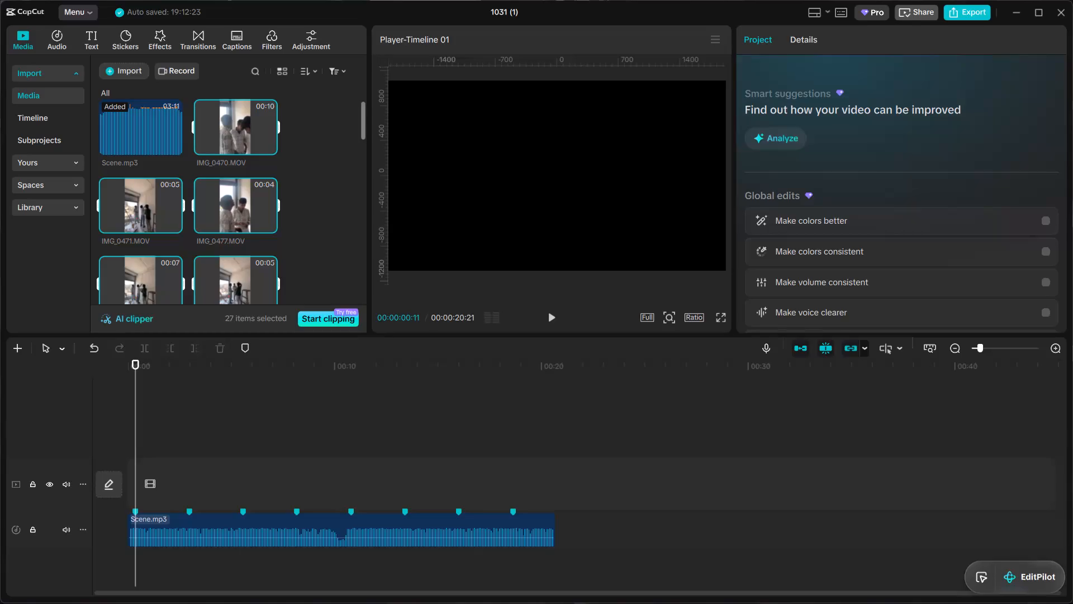
Delete the IMG_0470.MOV clip from the media library.
{"action": "left_click", "coordinate": [314, 196]}
{"action": "left_click", "coordinate": [209, 134]}
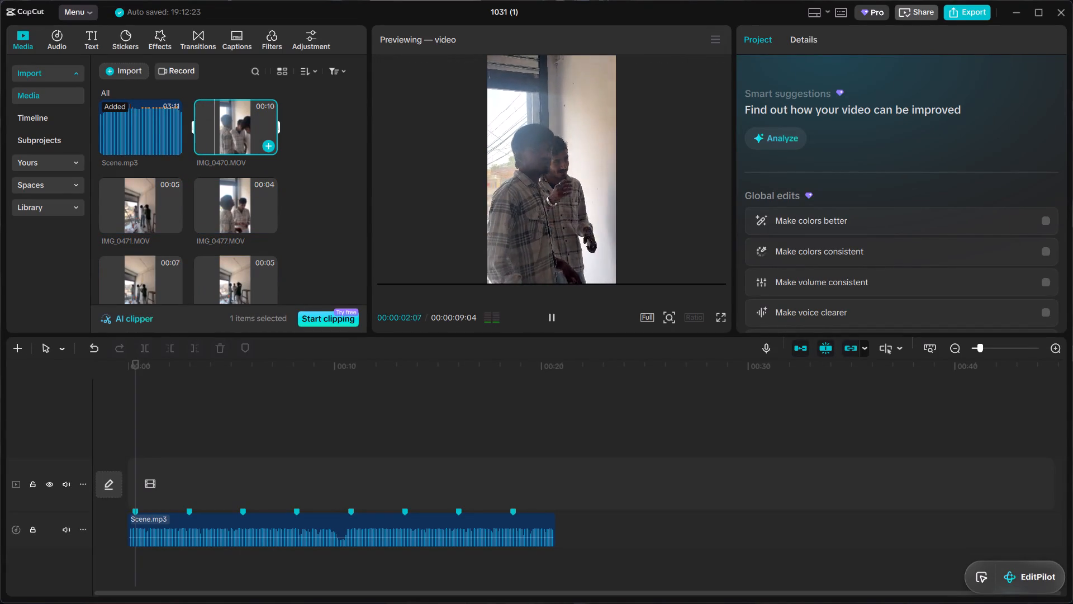
{"action": "key", "text": "BackSpace"}
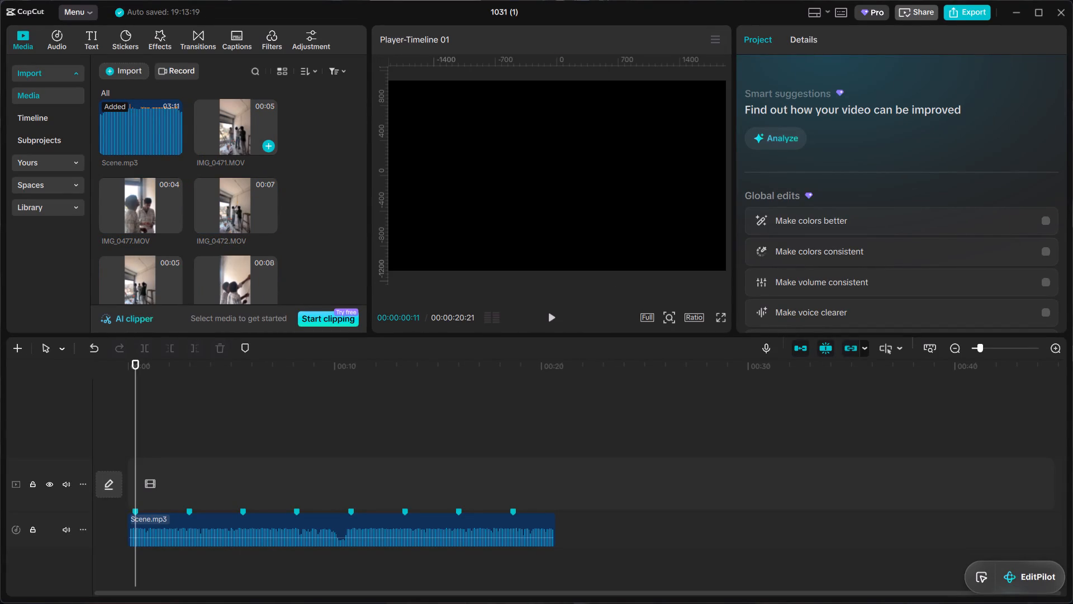
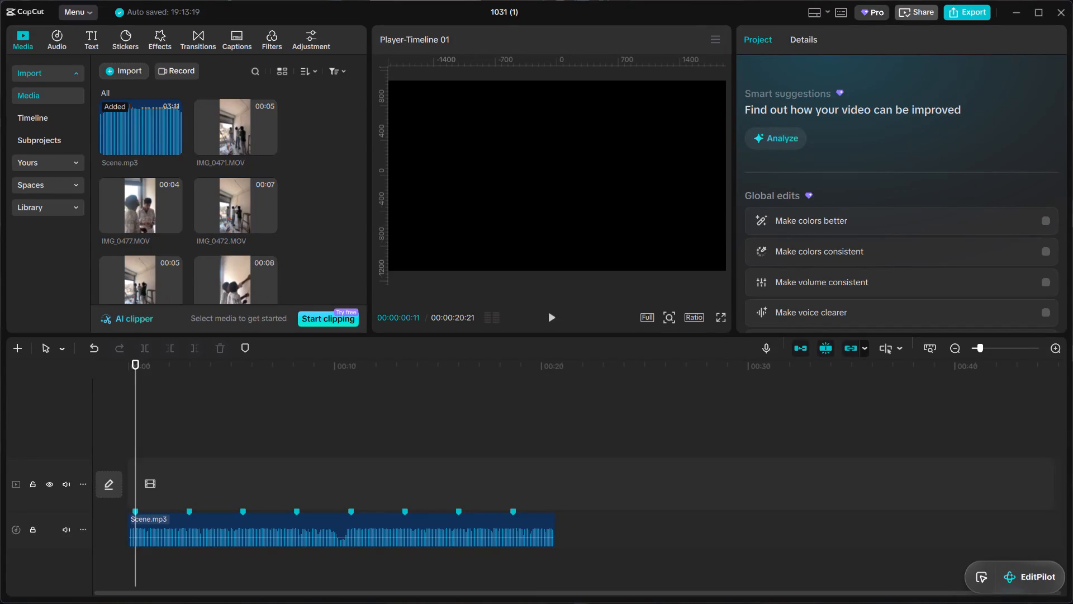
Preview IMG_0471.MOV and delete the IMG_0477.MOV clip from the media library.
{"action": "left_click", "coordinate": [217, 125]}
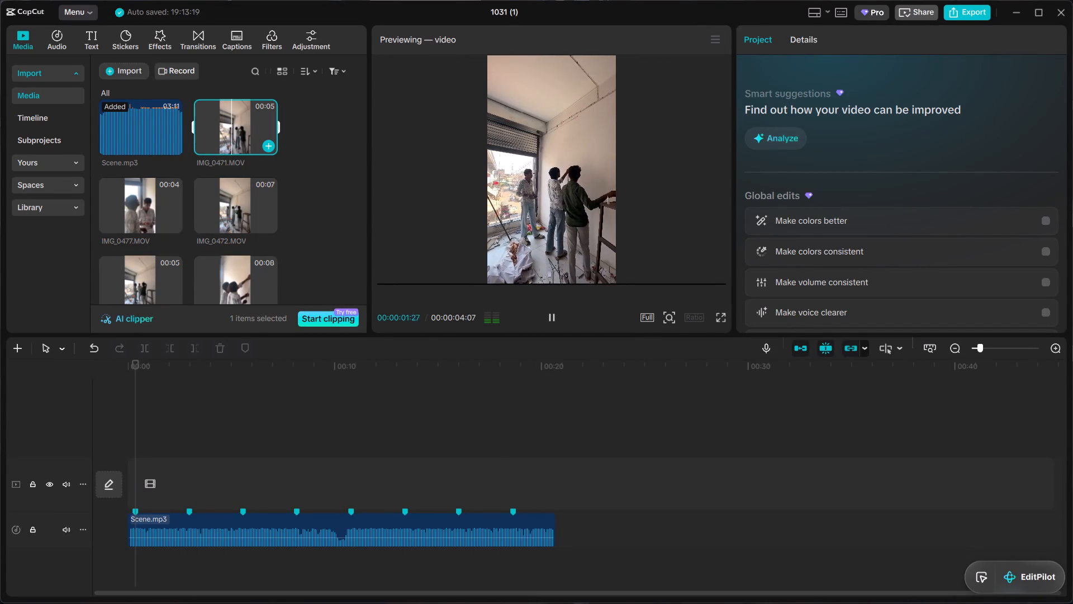
{"action": "left_click", "coordinate": [165, 211]}
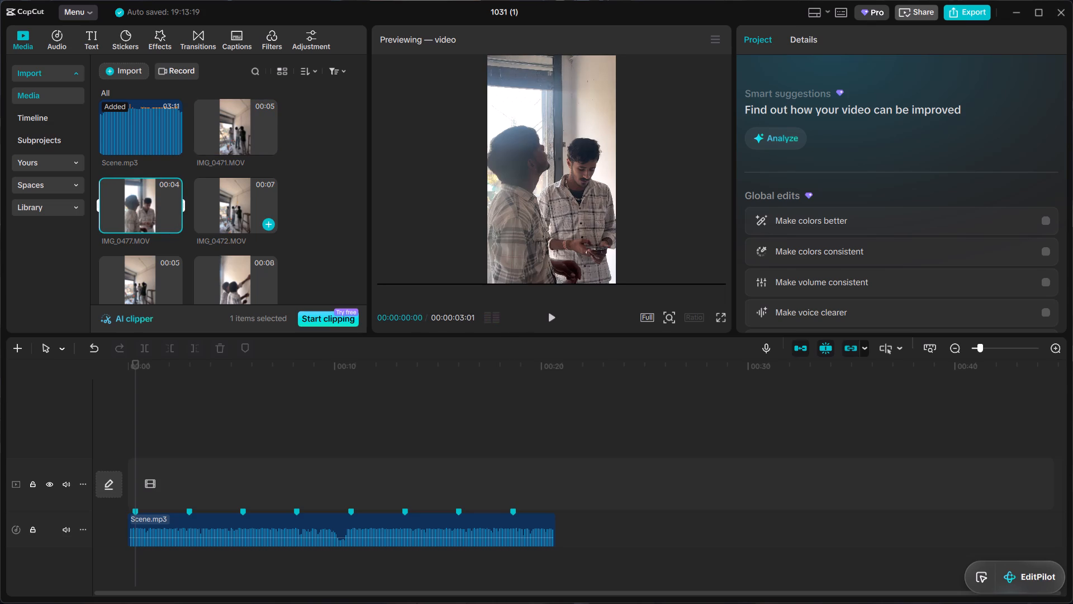
{"action": "key", "text": "BackSpace"}
Compare IMG_0472.MOV with IMG_0475.MOV and place IMG_0475.MOV at the start of the video track above Scene.mp3.
{"action": "left_click", "coordinate": [160, 200]}
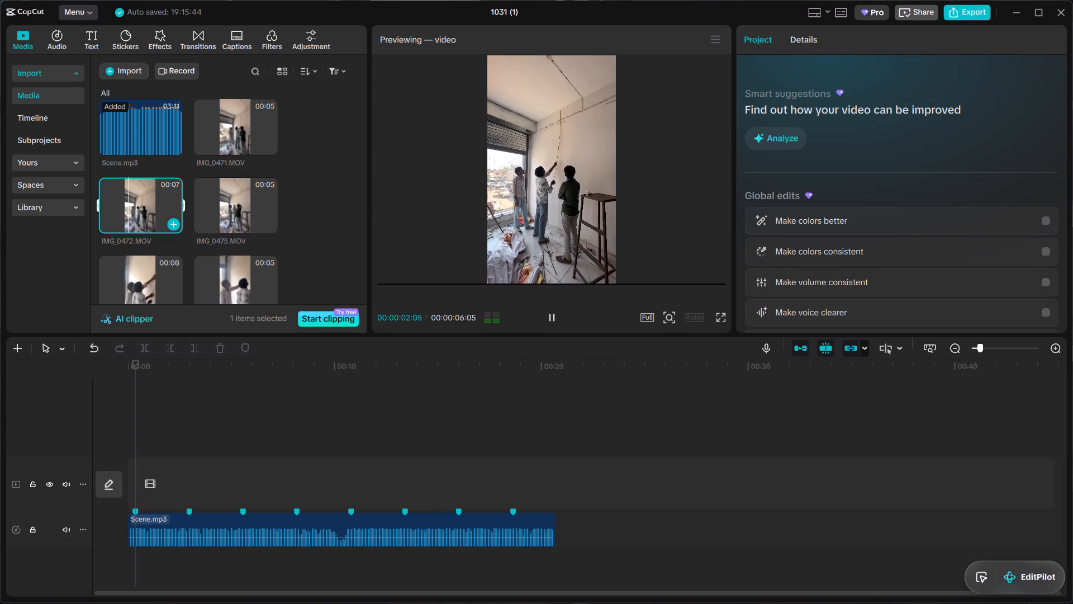
{"action": "left_click", "coordinate": [240, 194]}
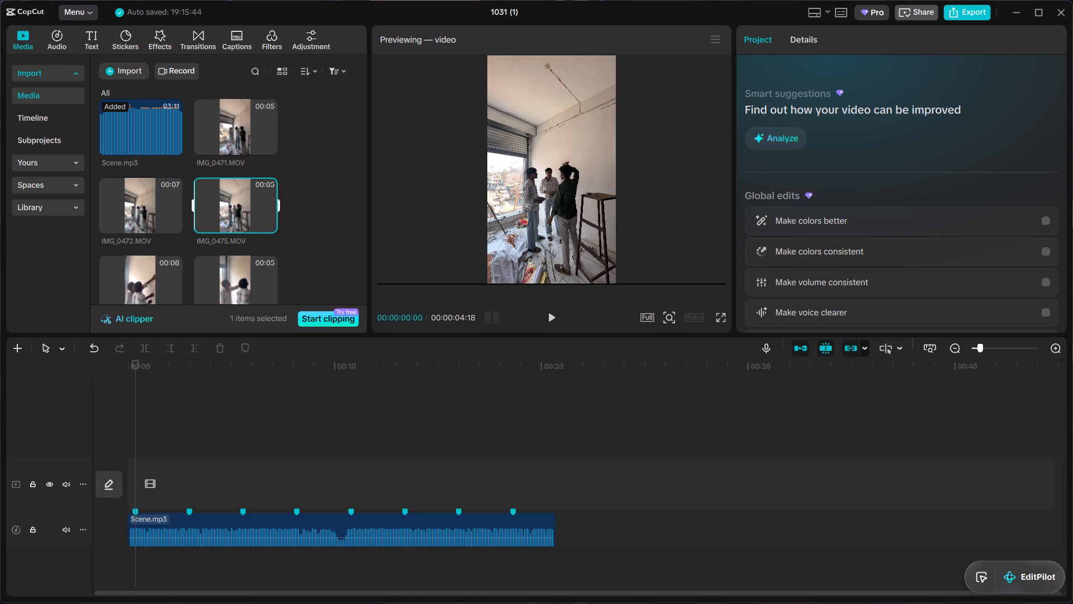
{"action": "left_click", "coordinate": [144, 213]}
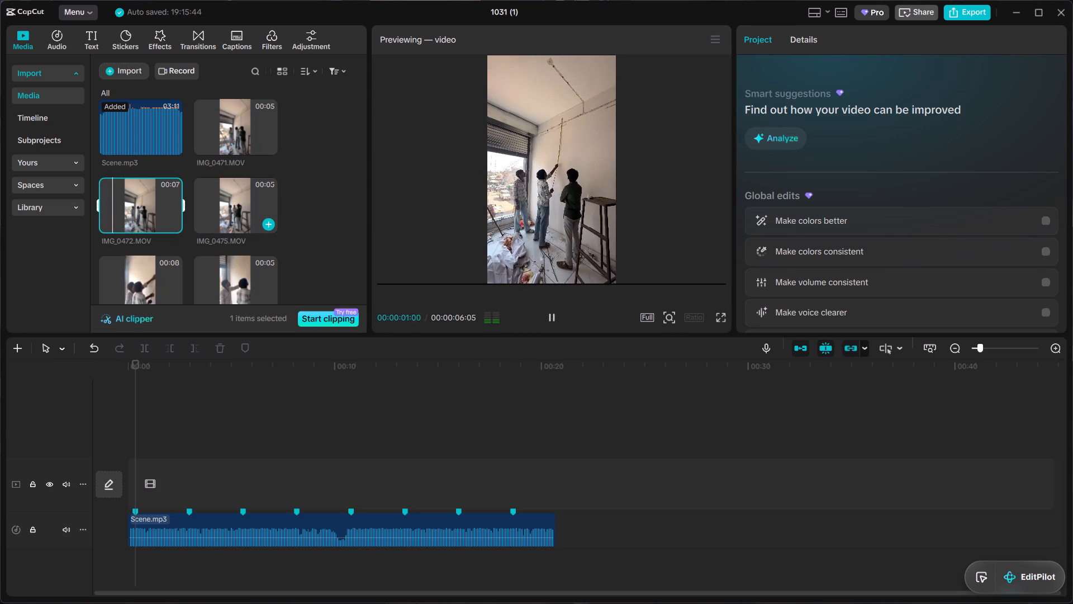
{"action": "left_click", "coordinate": [227, 203]}
{"action": "left_click_drag", "start_coordinate": [227, 203], "coordinate": [120, 477]}
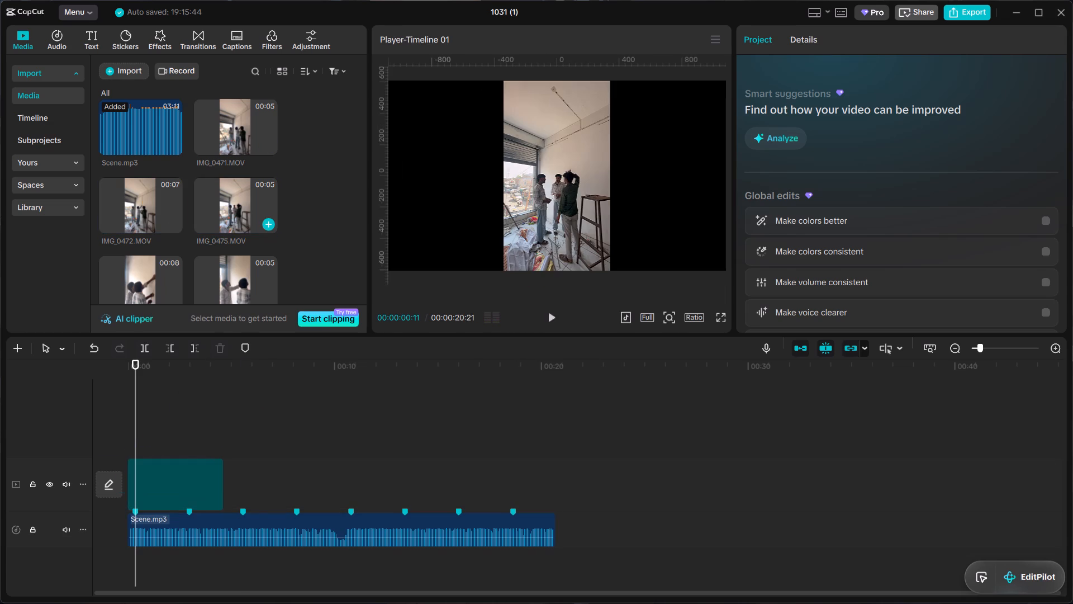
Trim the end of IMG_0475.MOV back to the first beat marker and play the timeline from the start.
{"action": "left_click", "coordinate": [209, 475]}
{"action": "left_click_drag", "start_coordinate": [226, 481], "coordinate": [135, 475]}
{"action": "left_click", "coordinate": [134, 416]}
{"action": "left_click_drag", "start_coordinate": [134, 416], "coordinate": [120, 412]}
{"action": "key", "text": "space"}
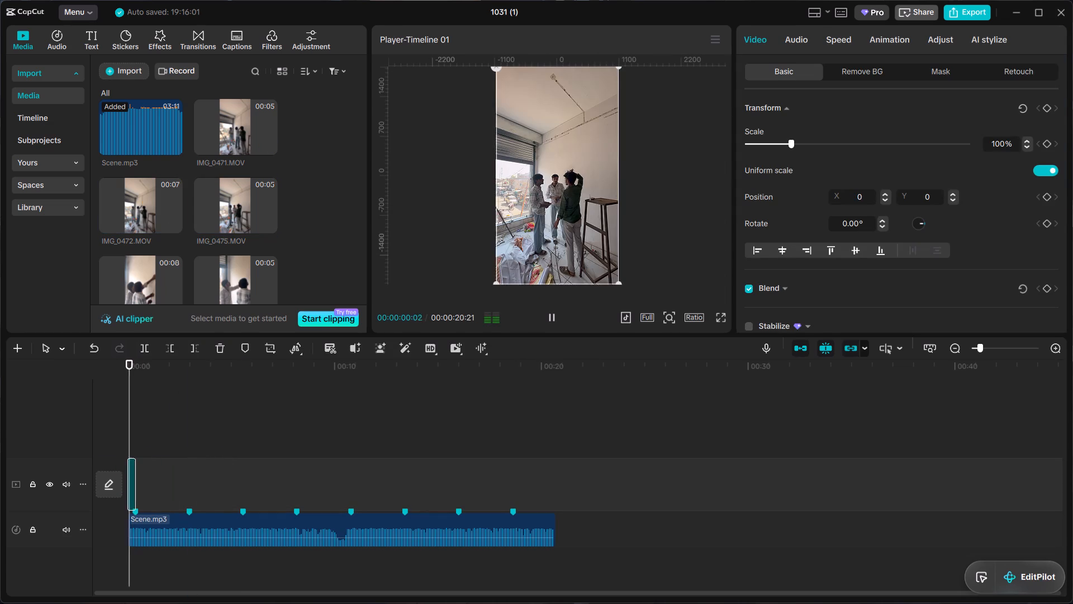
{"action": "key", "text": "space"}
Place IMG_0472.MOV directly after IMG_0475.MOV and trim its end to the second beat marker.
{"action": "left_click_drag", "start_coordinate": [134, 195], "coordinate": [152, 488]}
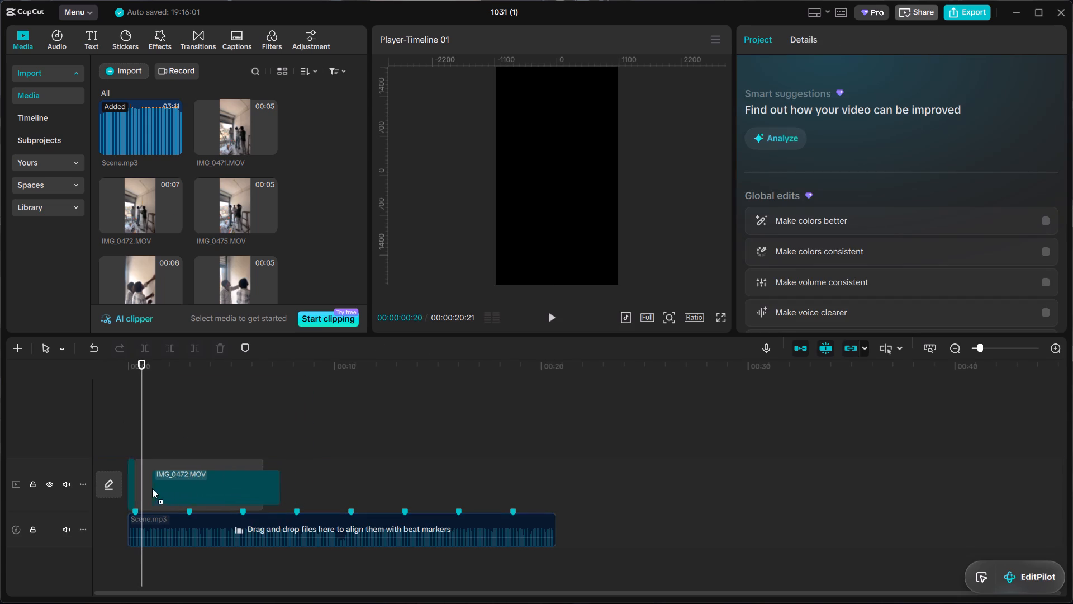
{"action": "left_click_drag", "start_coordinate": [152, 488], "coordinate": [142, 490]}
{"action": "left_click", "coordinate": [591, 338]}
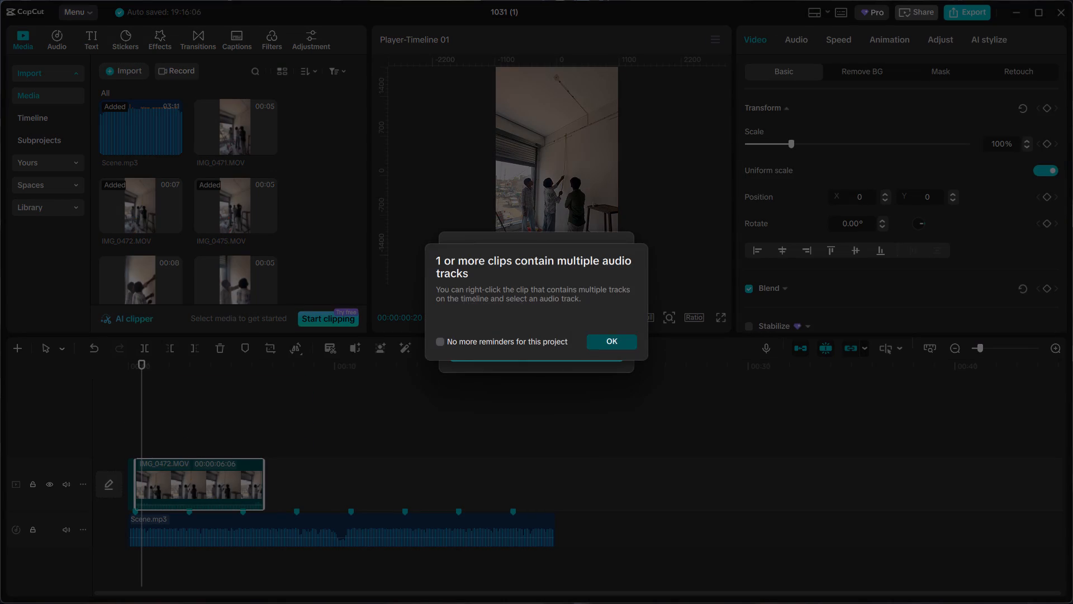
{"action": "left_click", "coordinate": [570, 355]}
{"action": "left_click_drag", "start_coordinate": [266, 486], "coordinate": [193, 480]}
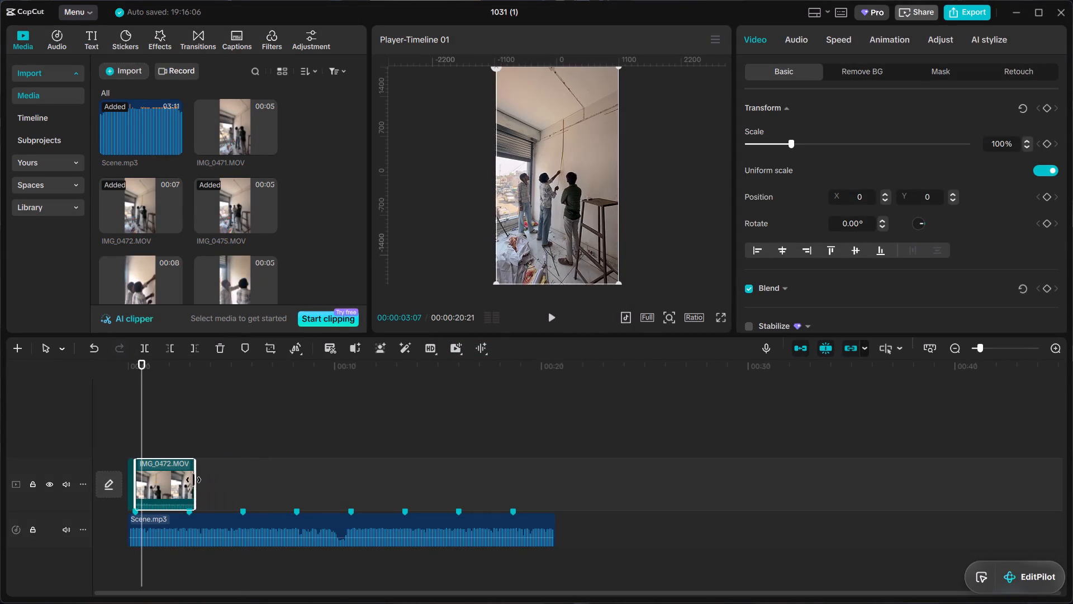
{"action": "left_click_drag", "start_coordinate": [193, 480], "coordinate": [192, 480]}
Play the opening cut from IMG_0475.MOV to IMG_0472.MOV in full screen and in the normal player to check its timing.
{"action": "left_click", "coordinate": [141, 434]}
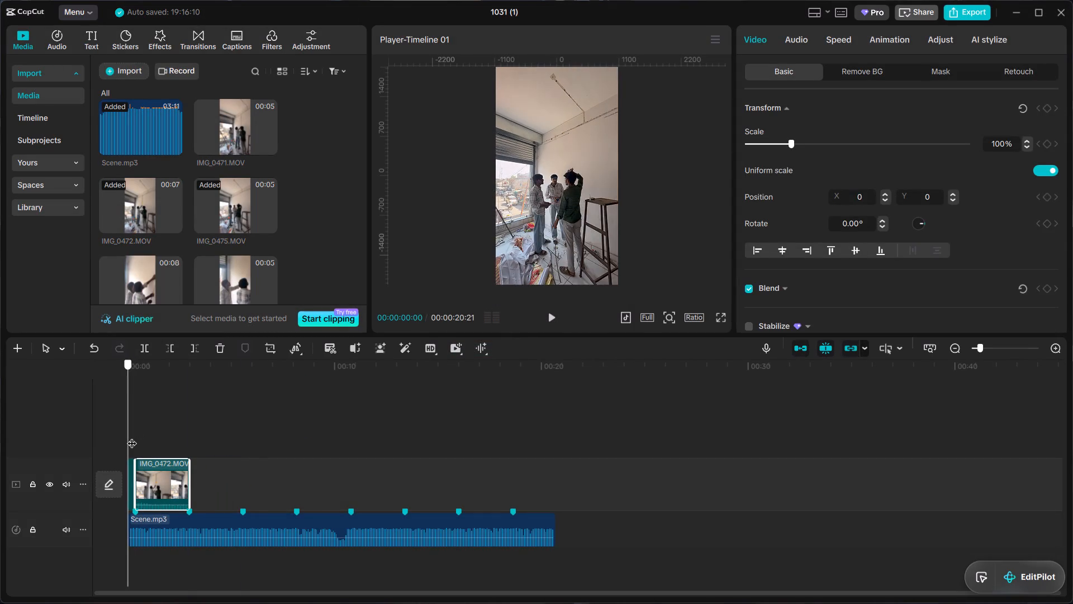
{"action": "double_click", "coordinate": [713, 321]}
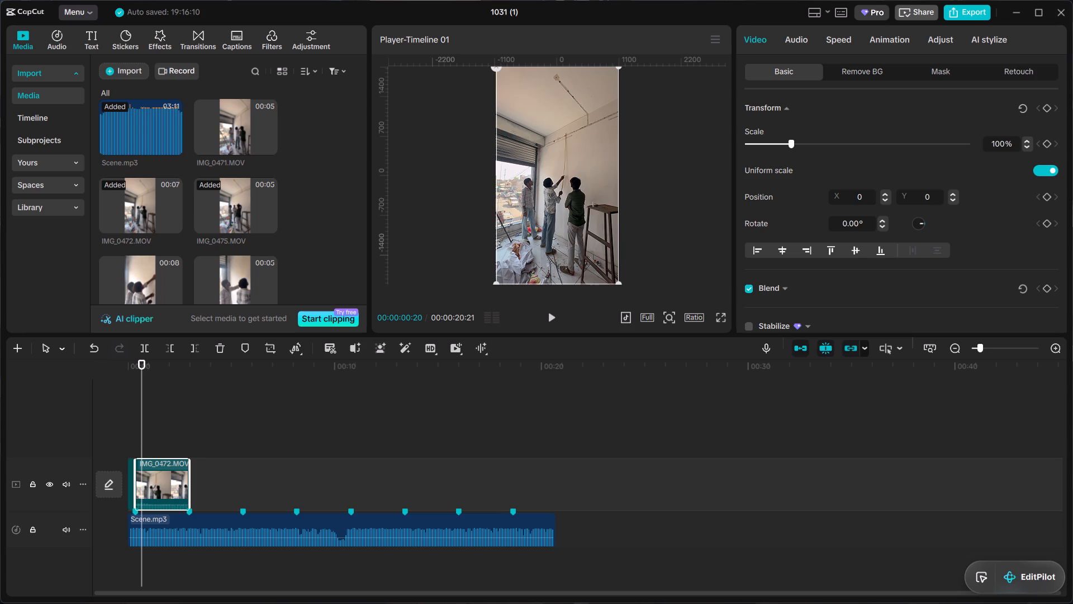
{"action": "left_click", "coordinate": [722, 319]}
{"action": "left_click_drag", "start_coordinate": [480, 541], "coordinate": [446, 540]}
{"action": "key", "text": "space"}
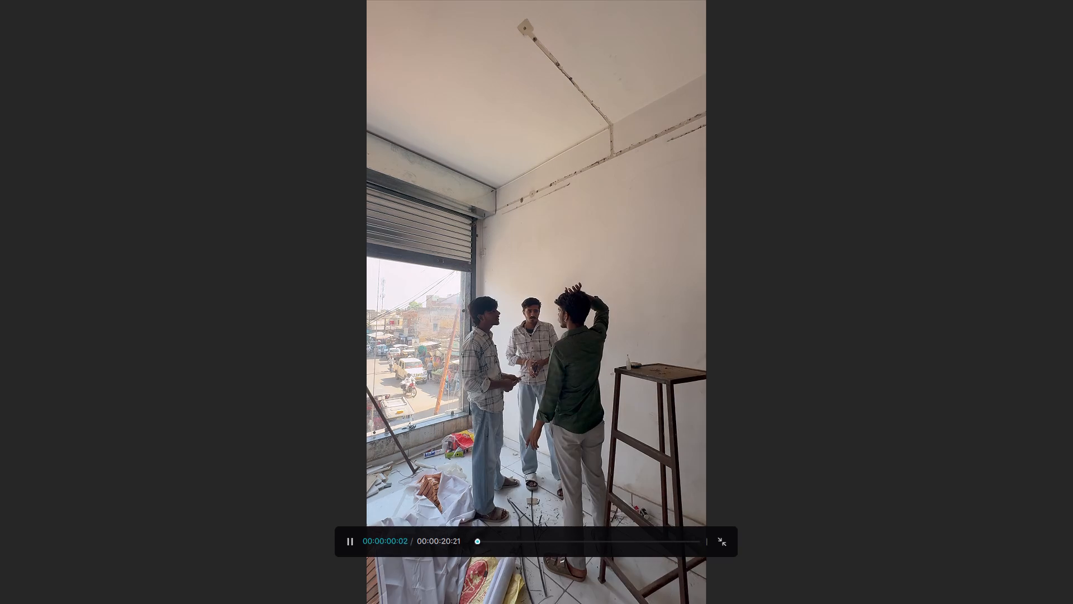
{"action": "key", "text": "space"}
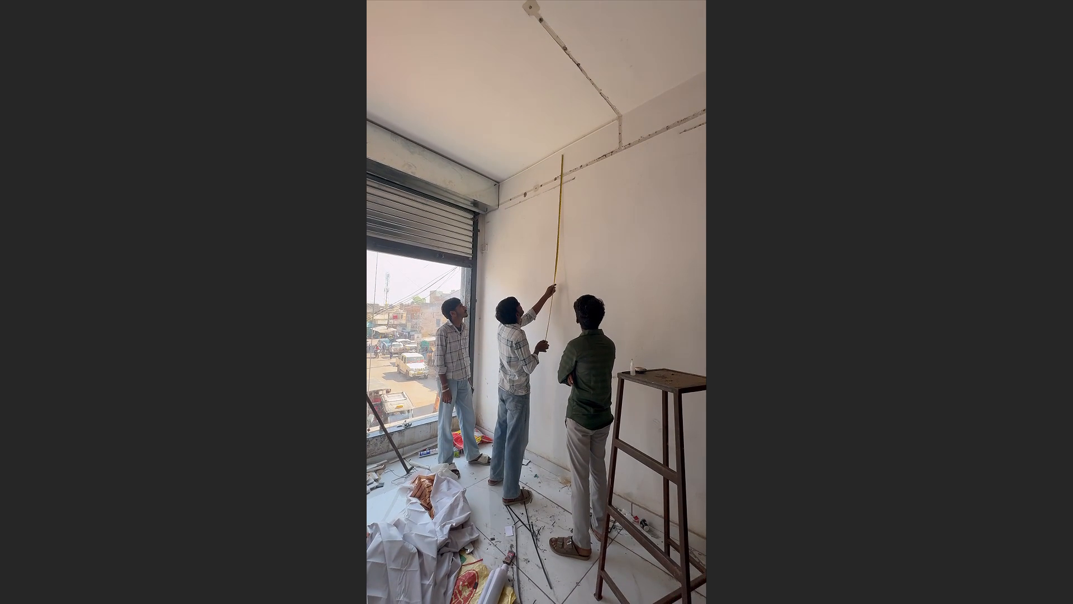
{"action": "double_click", "coordinate": [727, 542]}
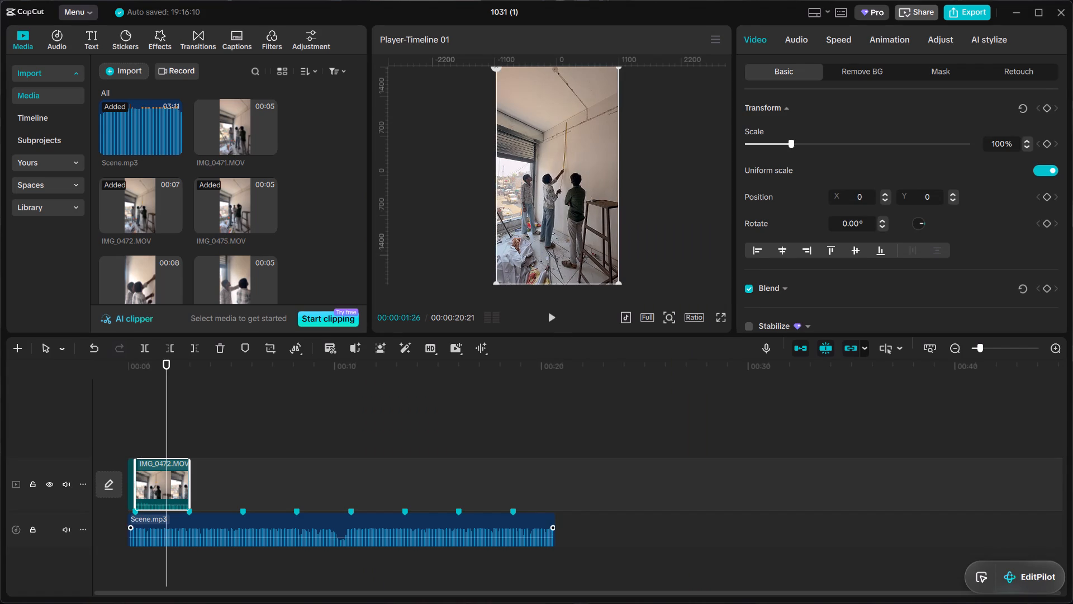
{"action": "left_click", "coordinate": [156, 525]}
{"action": "left_click", "coordinate": [140, 418]}
{"action": "left_click_drag", "start_coordinate": [140, 418], "coordinate": [121, 418]}
{"action": "key", "text": "space"}
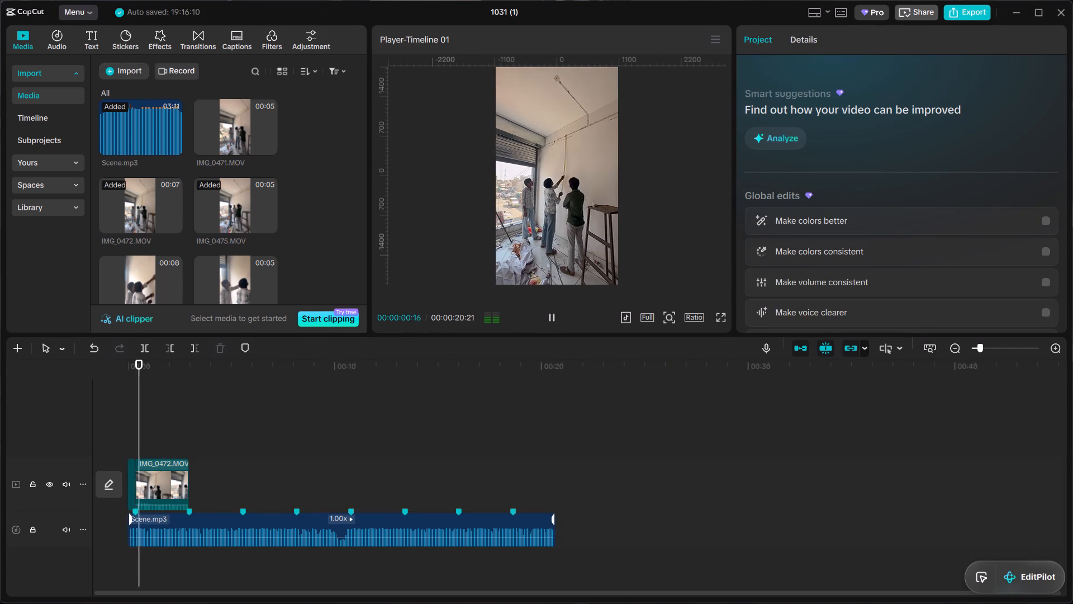
{"action": "key", "text": "space"}
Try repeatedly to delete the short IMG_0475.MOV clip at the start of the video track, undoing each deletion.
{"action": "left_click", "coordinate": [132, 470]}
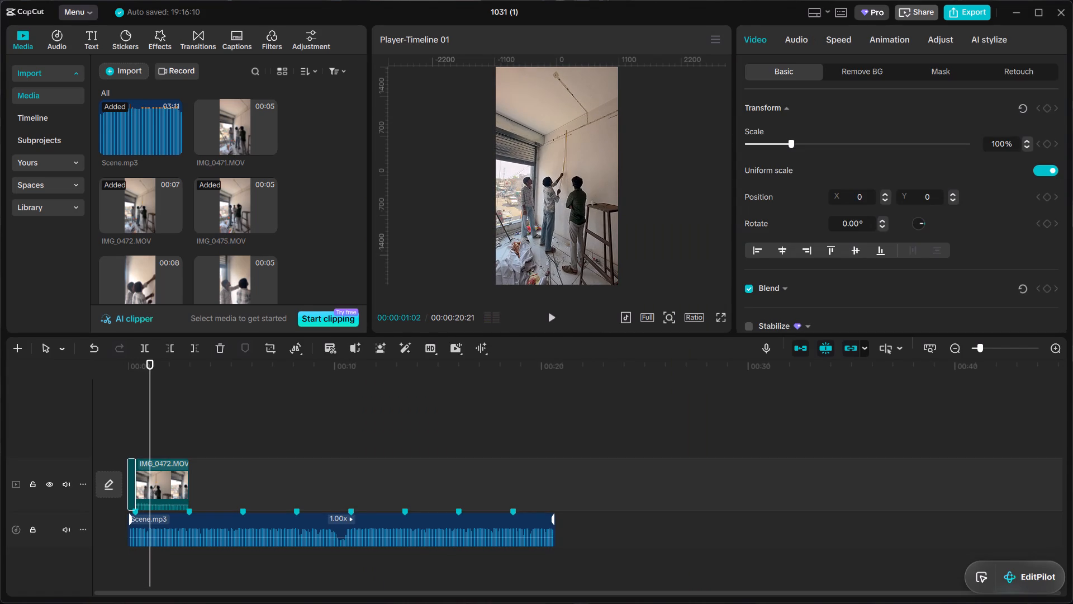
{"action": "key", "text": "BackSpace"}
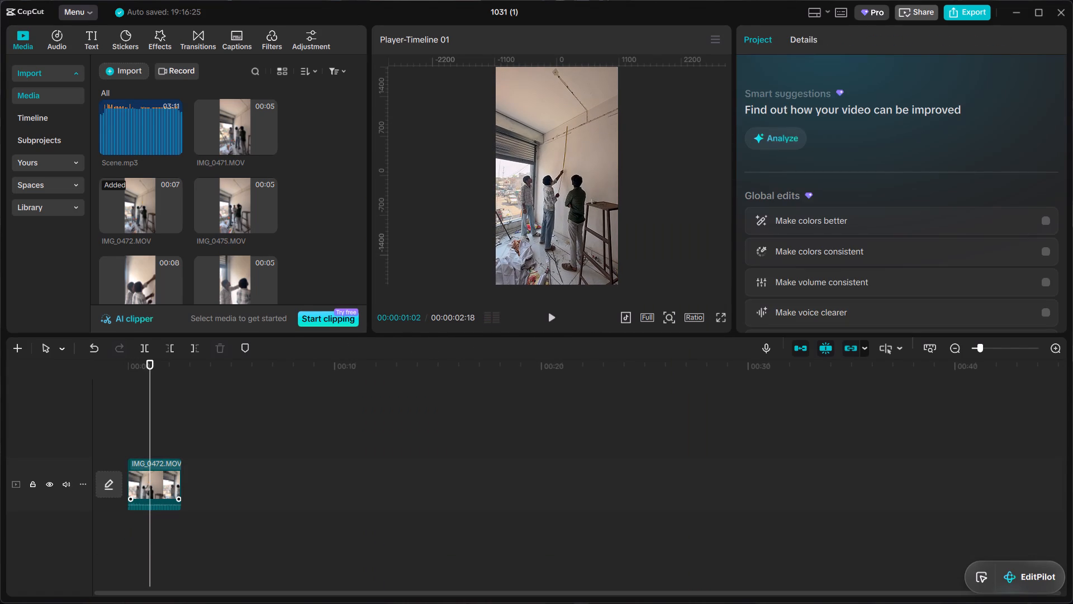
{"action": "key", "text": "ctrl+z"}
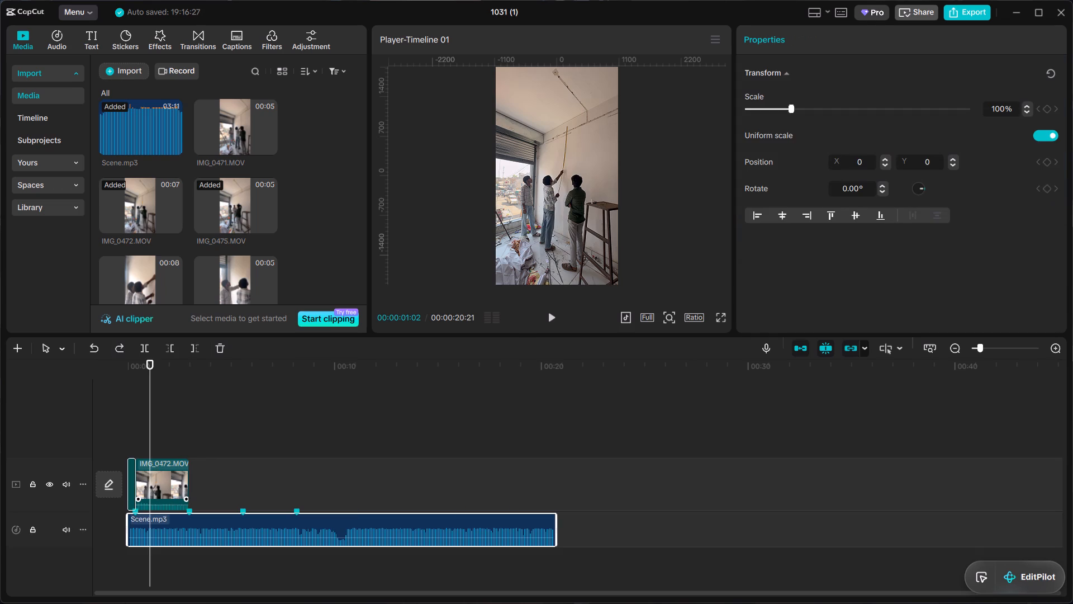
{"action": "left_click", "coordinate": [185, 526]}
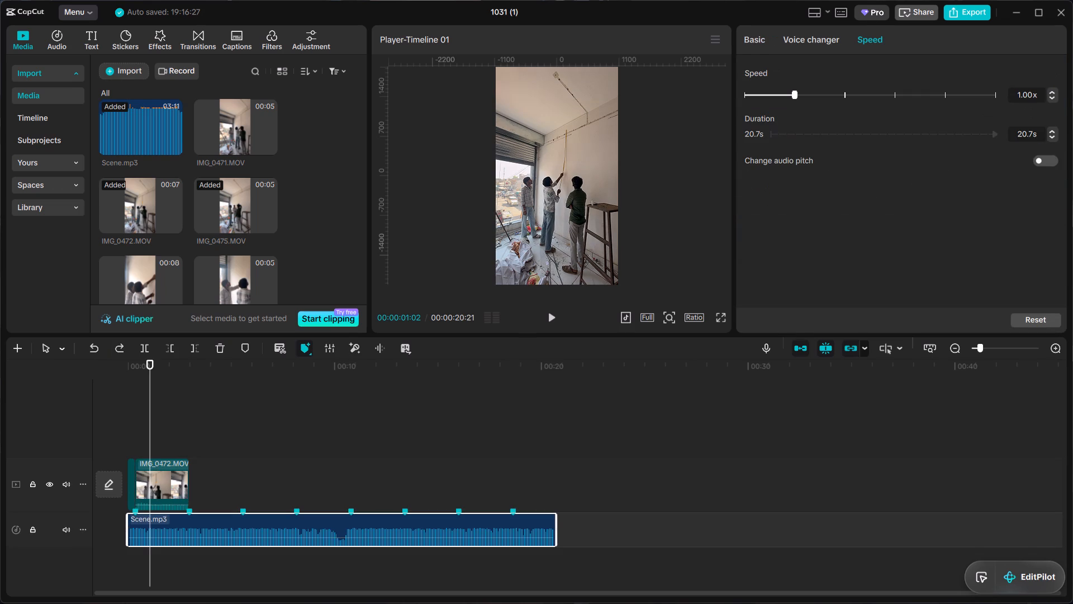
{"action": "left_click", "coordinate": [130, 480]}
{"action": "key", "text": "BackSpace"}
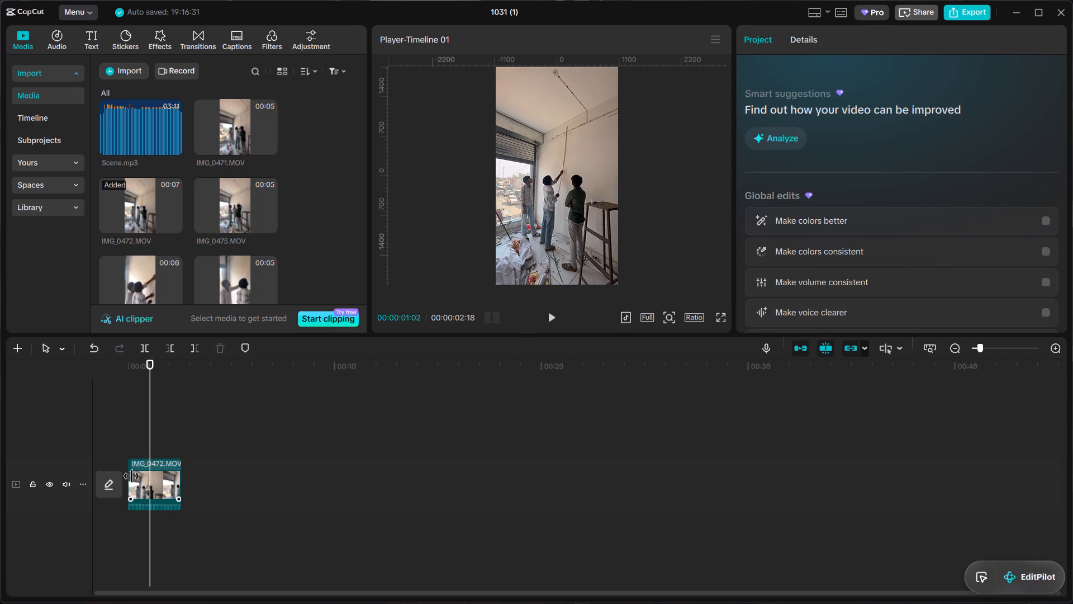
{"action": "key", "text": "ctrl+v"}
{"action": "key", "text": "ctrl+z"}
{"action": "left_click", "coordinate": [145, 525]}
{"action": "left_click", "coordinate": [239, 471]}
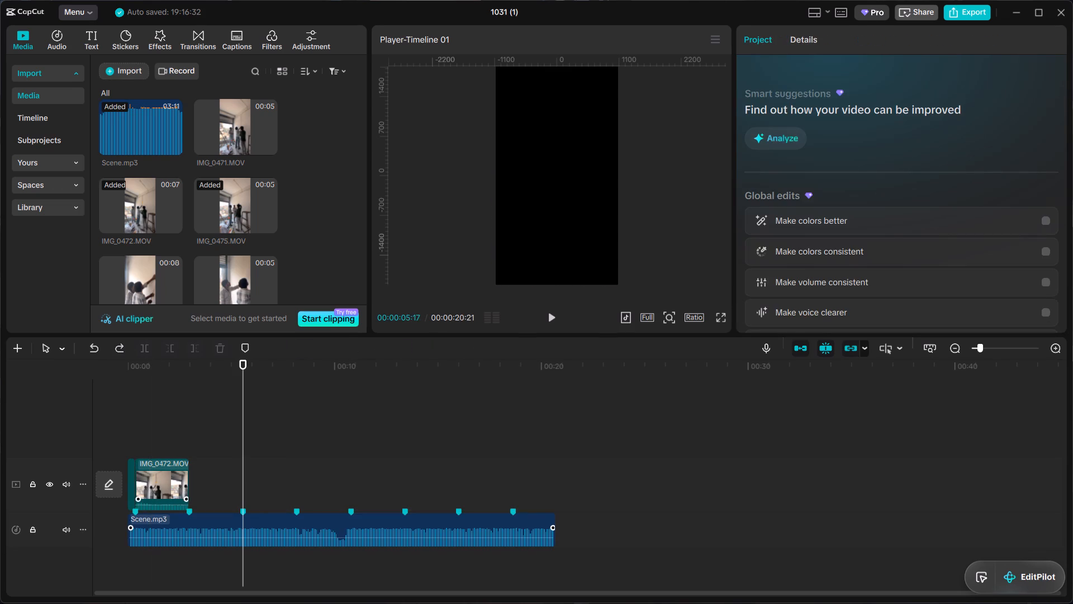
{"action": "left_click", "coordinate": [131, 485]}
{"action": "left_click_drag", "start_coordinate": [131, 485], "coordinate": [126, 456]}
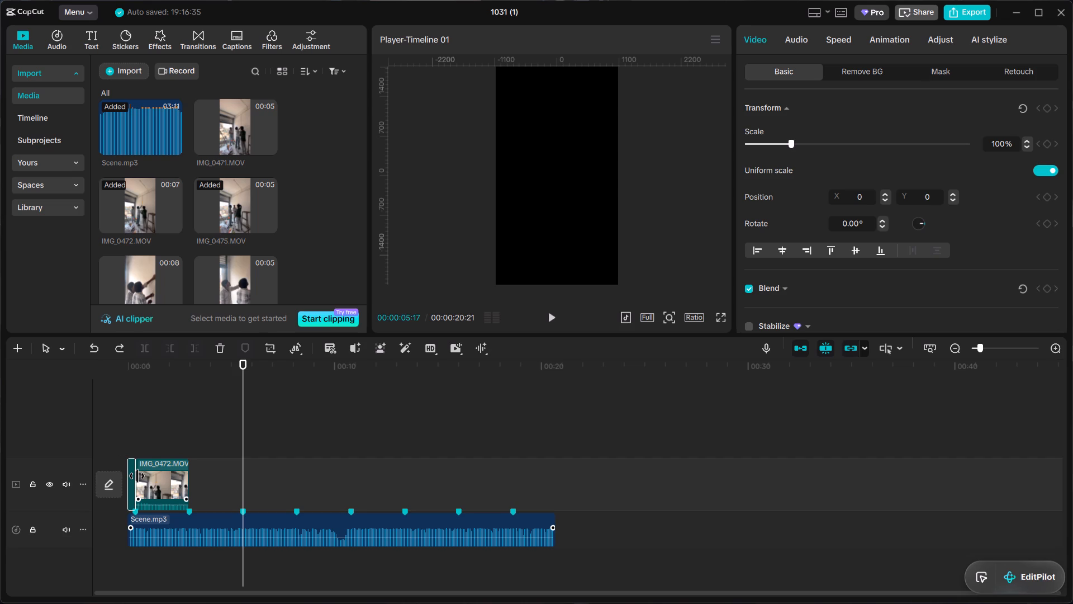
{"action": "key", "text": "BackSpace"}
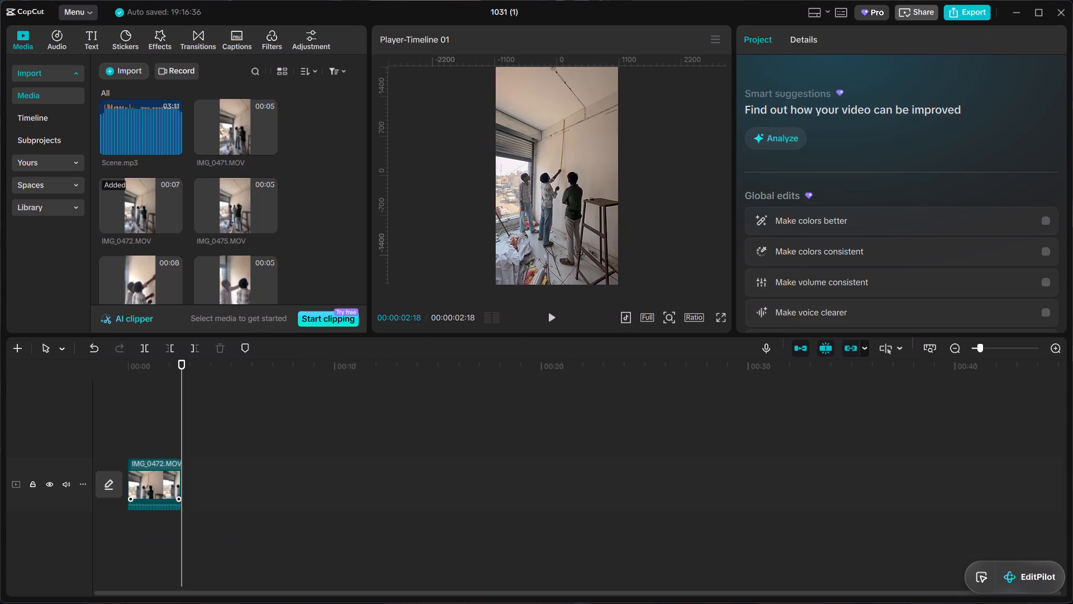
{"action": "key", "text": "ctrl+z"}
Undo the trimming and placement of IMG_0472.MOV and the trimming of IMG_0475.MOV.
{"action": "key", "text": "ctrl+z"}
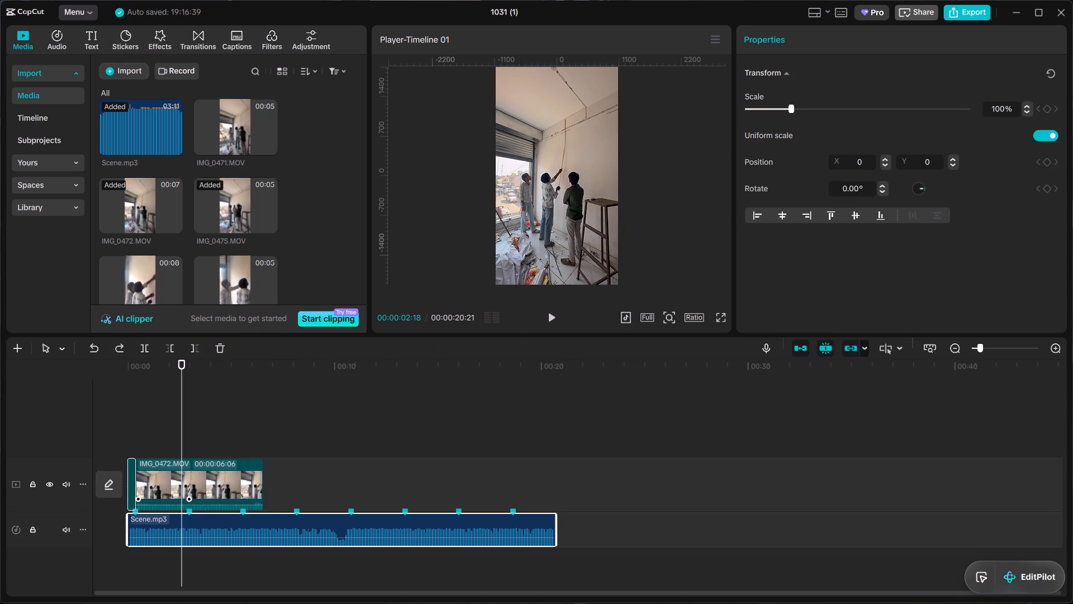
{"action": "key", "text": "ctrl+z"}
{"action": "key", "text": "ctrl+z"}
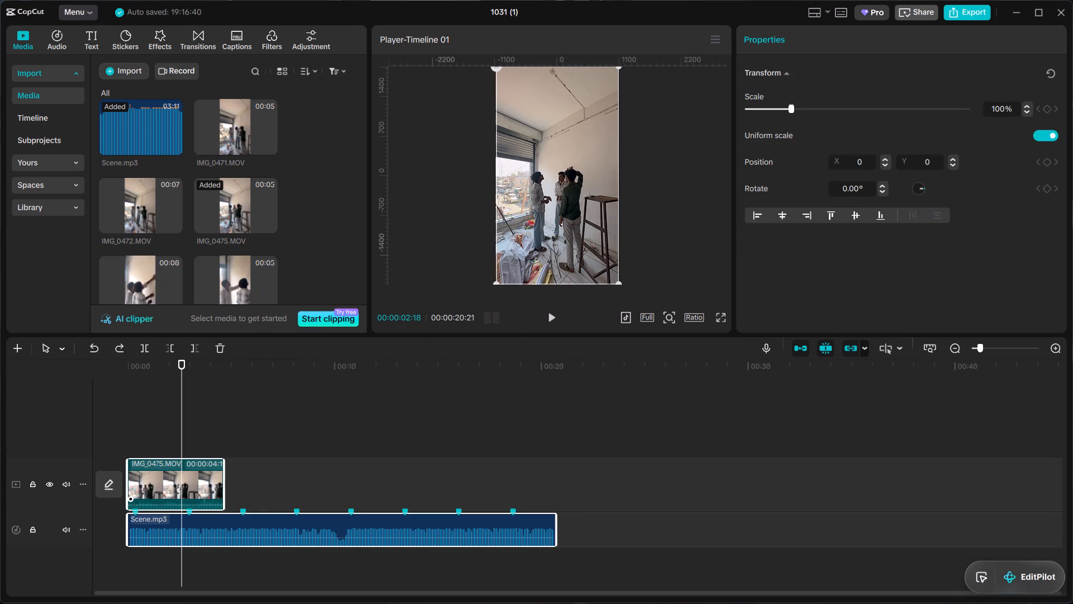
Play the timeline from the start and trim the end of IMG_0475.MOV to the second beat marker.
{"action": "left_click_drag", "start_coordinate": [152, 410], "coordinate": [145, 409]}
{"action": "left_click", "coordinate": [143, 410]}
{"action": "left_click_drag", "start_coordinate": [143, 410], "coordinate": [100, 408]}
{"action": "key", "text": "space"}
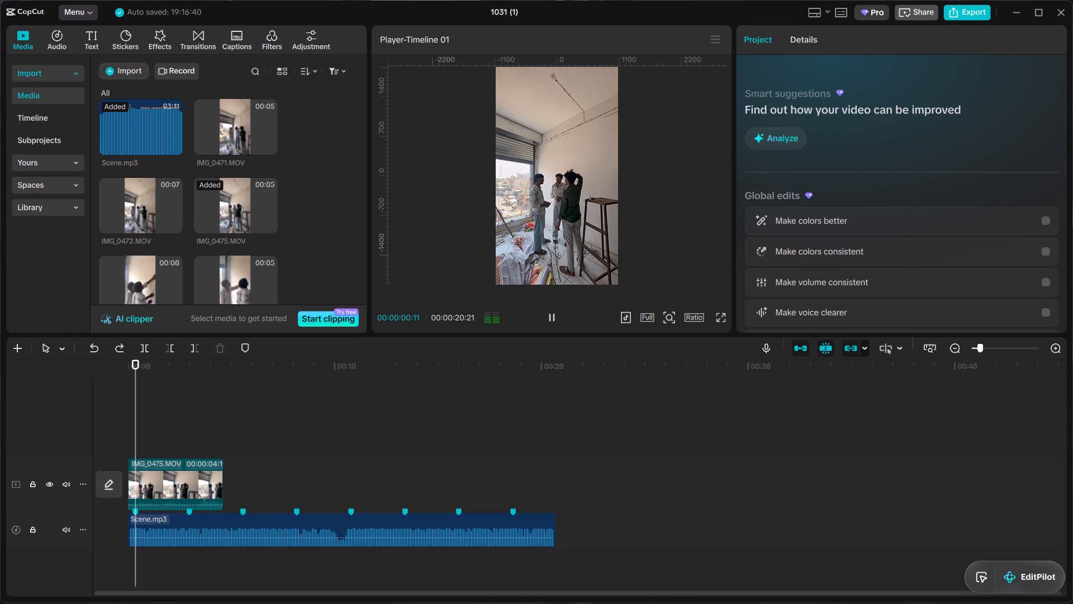
{"action": "key", "text": "space"}
{"action": "left_click", "coordinate": [212, 474]}
{"action": "left_click_drag", "start_coordinate": [221, 478], "coordinate": [196, 480]}
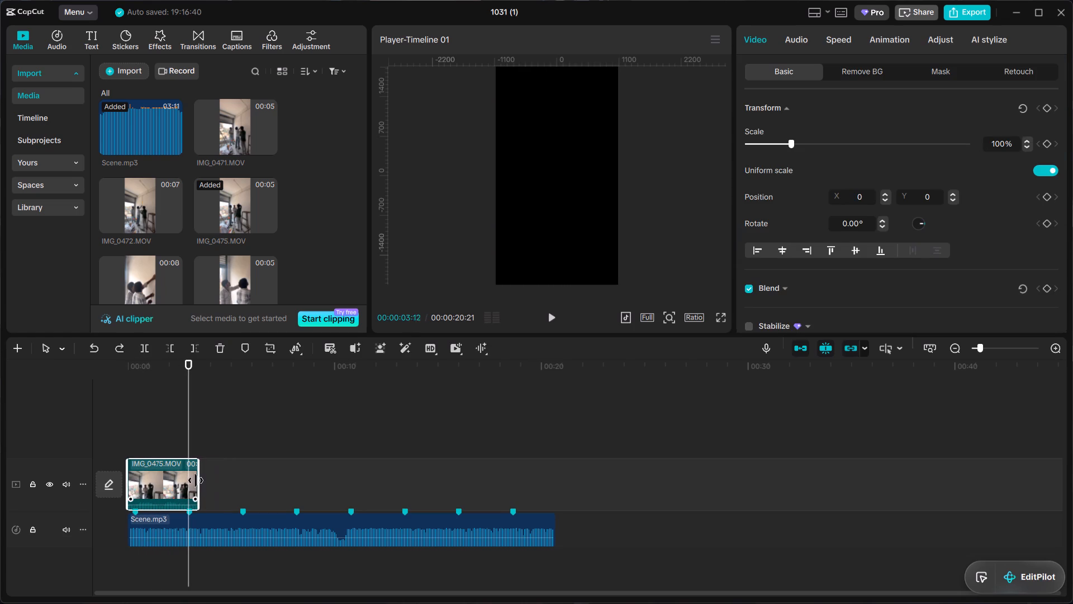
{"action": "left_click_drag", "start_coordinate": [196, 480], "coordinate": [191, 480]}
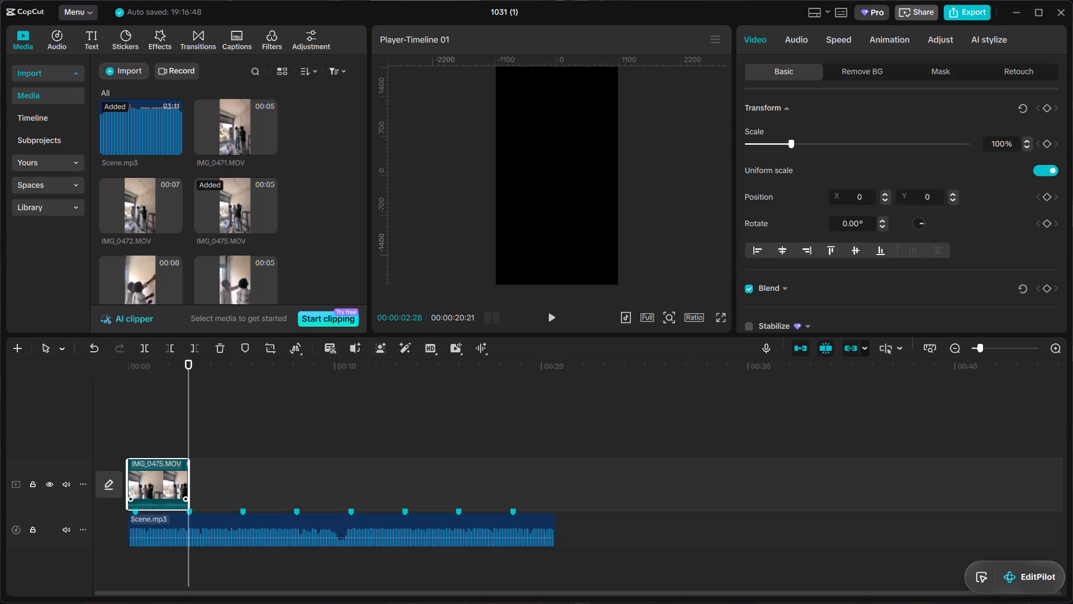
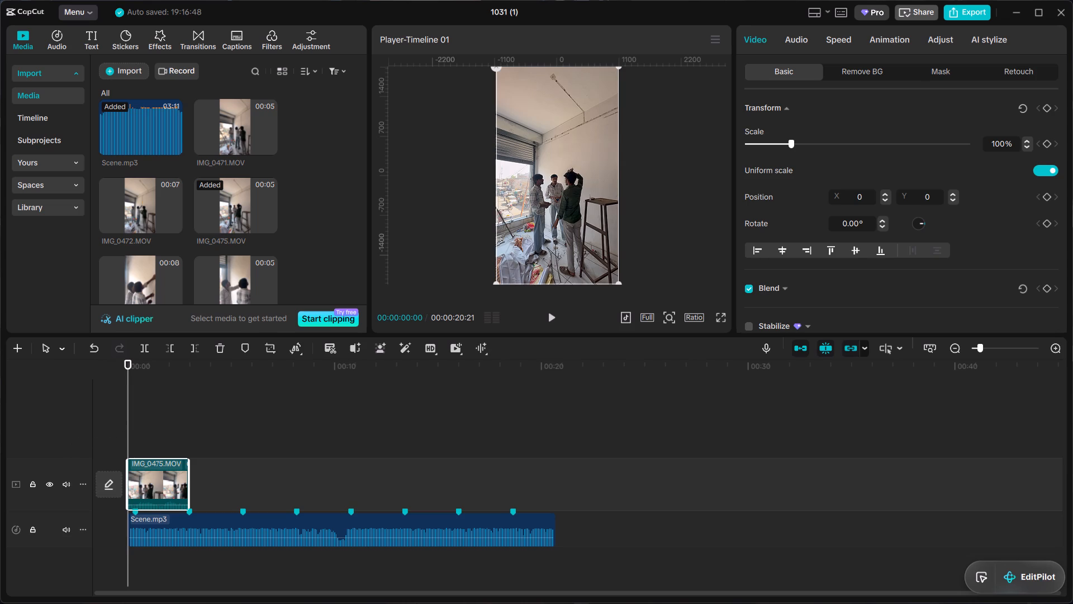
Lower the system volume to 10.
{"action": "left_click", "coordinate": [976, 603]}
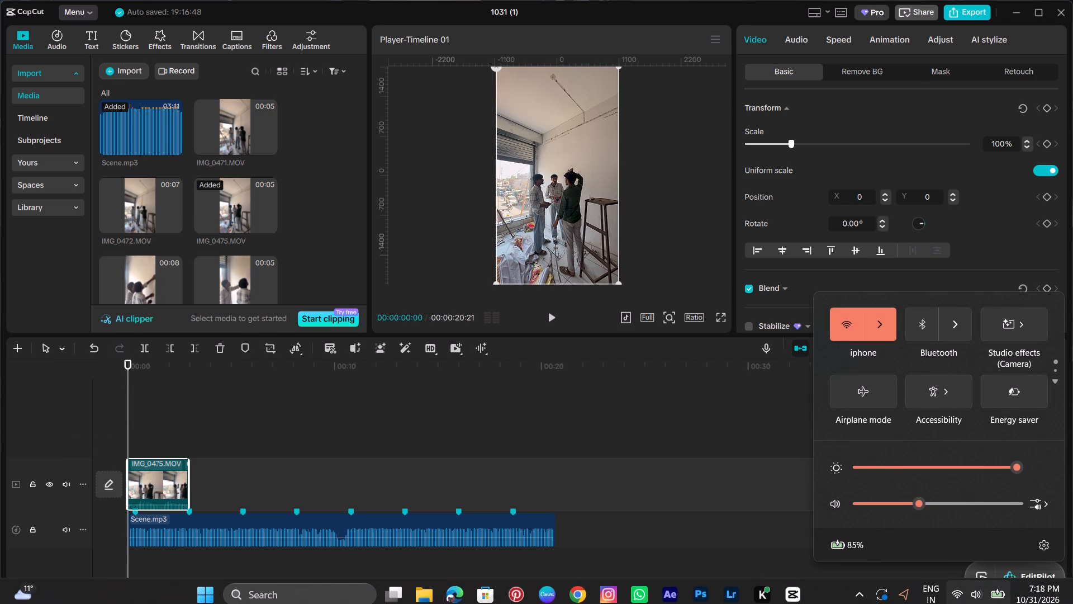
{"action": "left_click", "coordinate": [881, 503]}
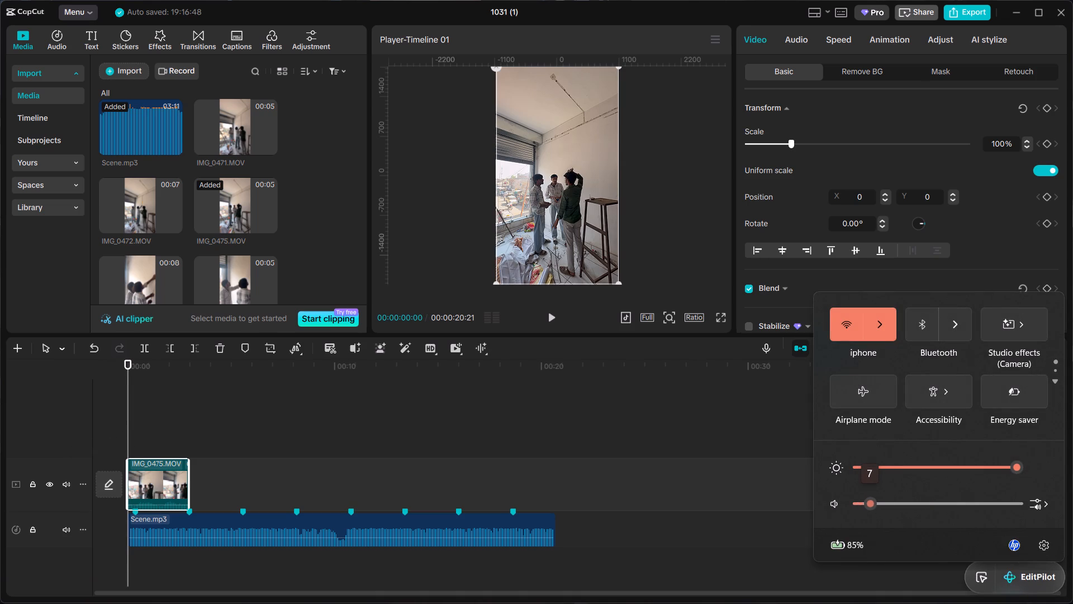
{"action": "left_click", "coordinate": [876, 506]}
Play the timeline from the start and trim the end of IMG_0475.MOV to 00:00:01:20.
{"action": "left_click", "coordinate": [179, 391]}
{"action": "left_click_drag", "start_coordinate": [165, 389], "coordinate": [32, 418]}
{"action": "left_click", "coordinate": [156, 403]}
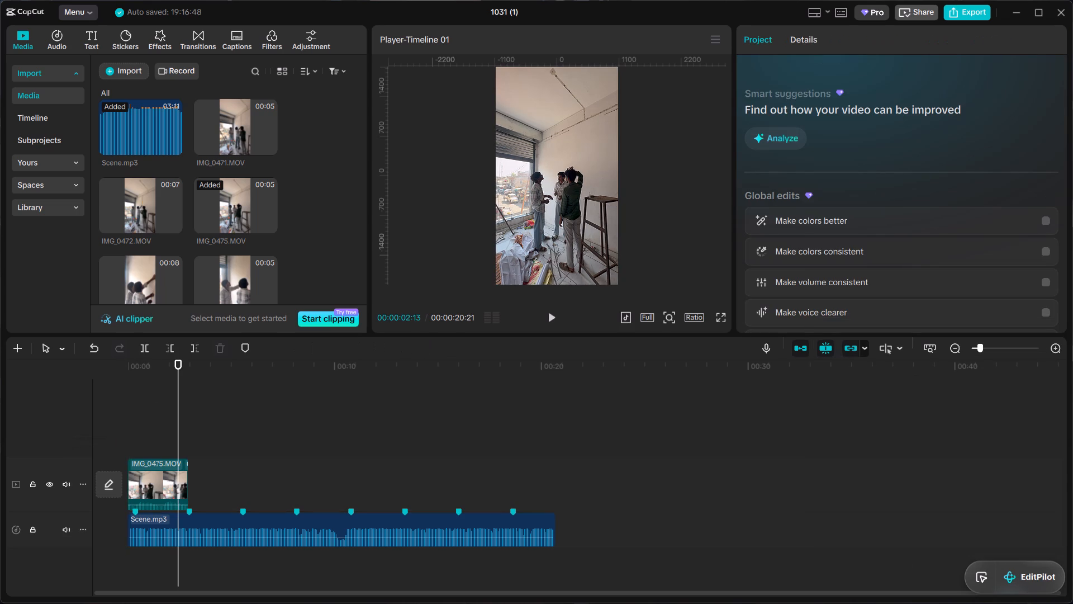
{"action": "left_click_drag", "start_coordinate": [155, 402], "coordinate": [67, 421]}
{"action": "key", "text": "space"}
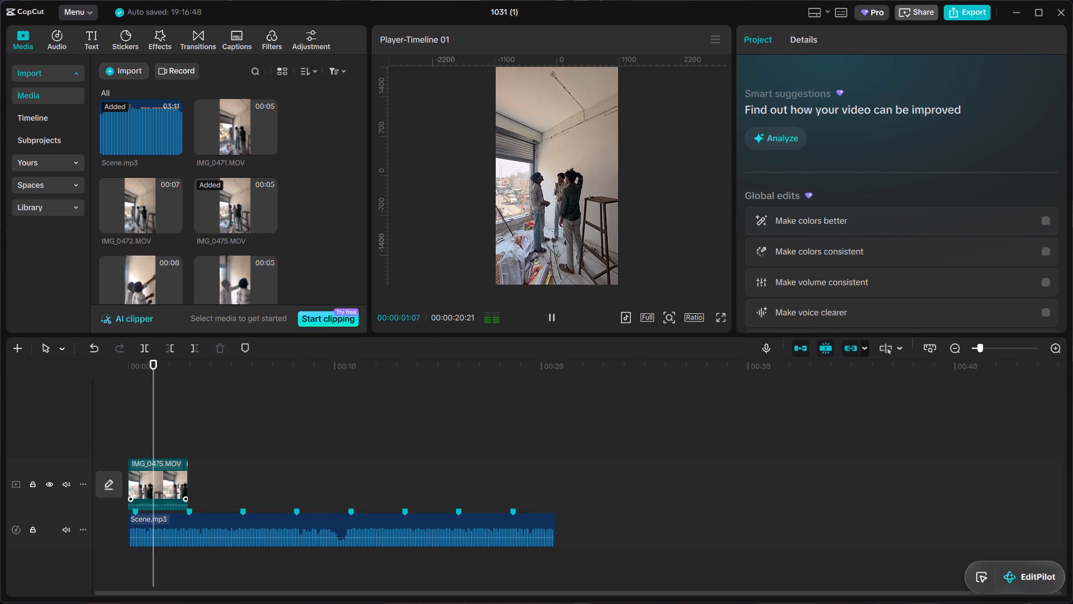
{"action": "key", "text": "space"}
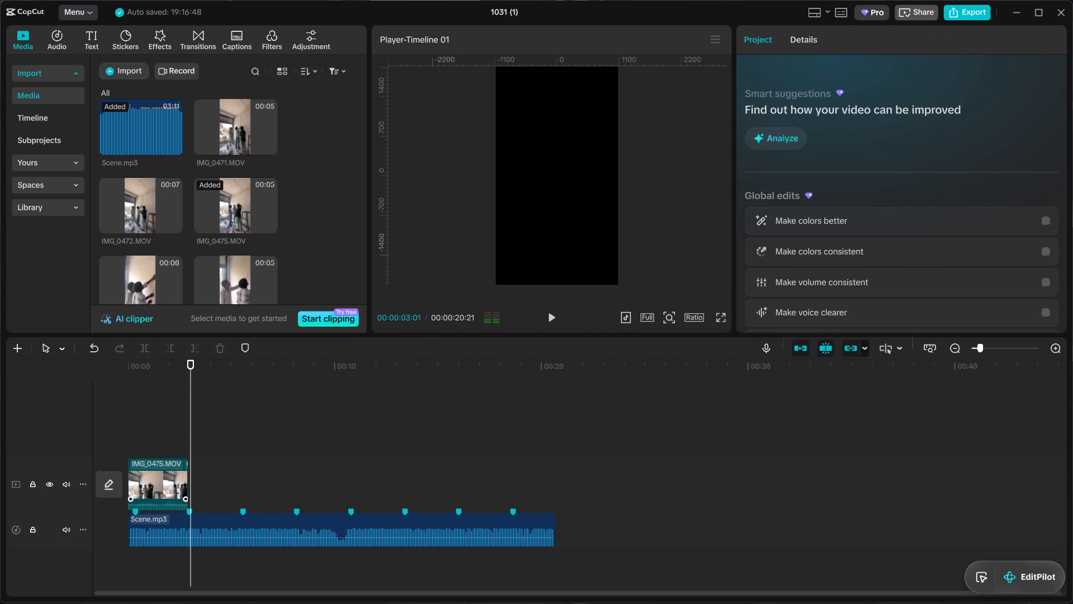
{"action": "left_click", "coordinate": [148, 436]}
{"action": "left_click_drag", "start_coordinate": [148, 436], "coordinate": [135, 437]}
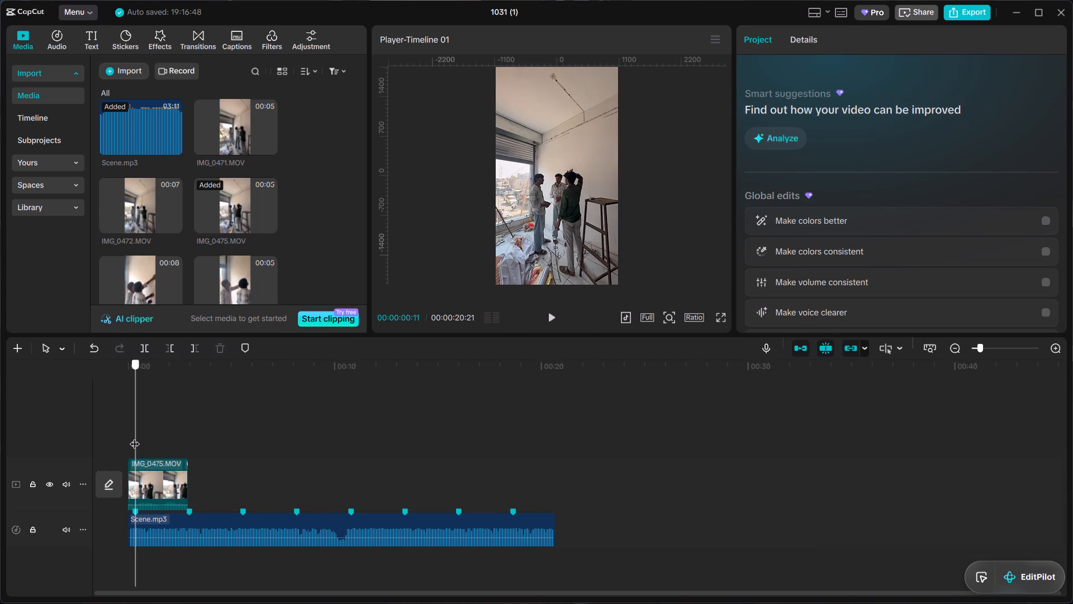
{"action": "left_click_drag", "start_coordinate": [135, 437], "coordinate": [160, 438]}
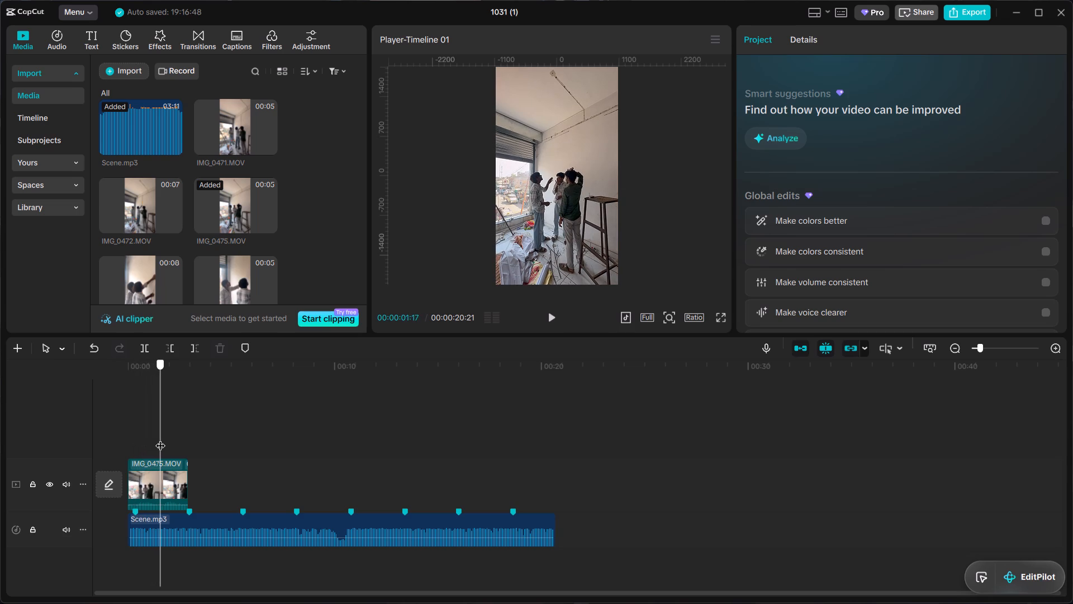
{"action": "left_click_drag", "start_coordinate": [160, 438], "coordinate": [163, 440]}
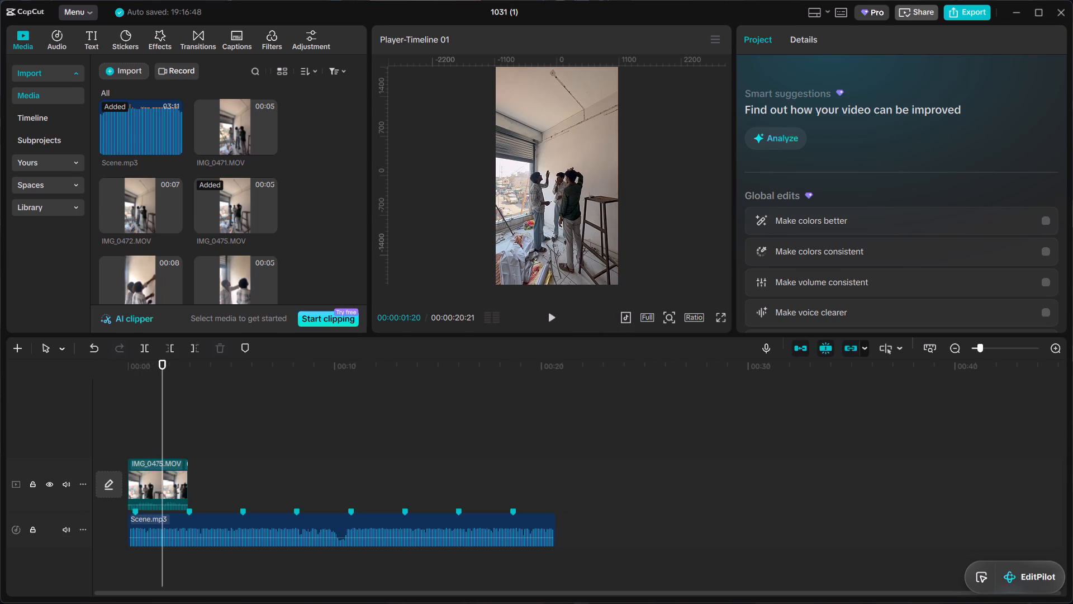
{"action": "left_click", "coordinate": [180, 473]}
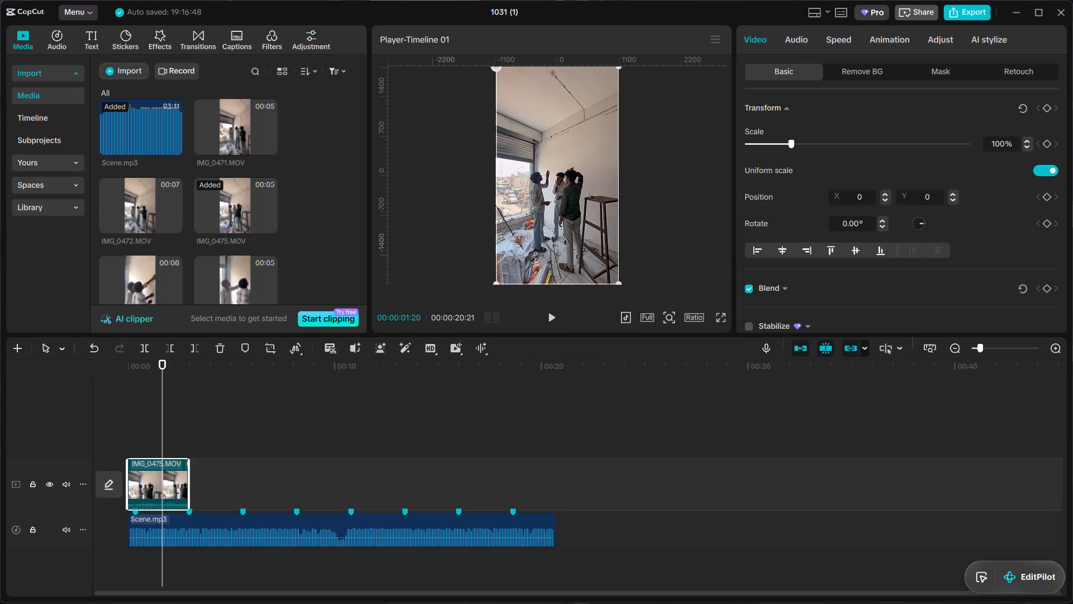
{"action": "key", "text": "w"}
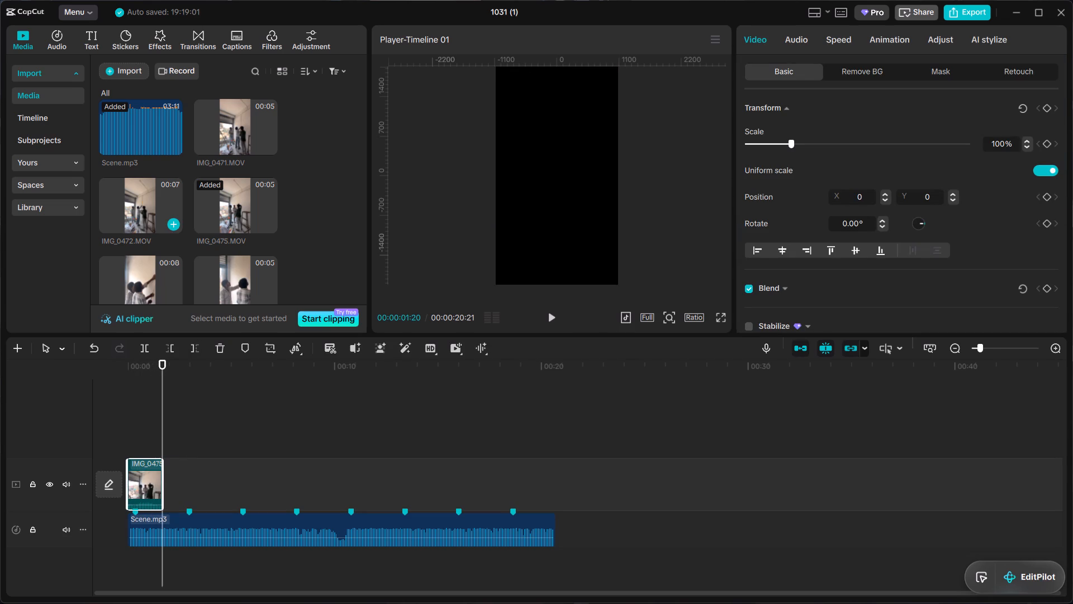
Place IMG_0472.MOV directly after IMG_0475.MOV on the video track and trim its end to the second beat marker.
{"action": "left_click", "coordinate": [160, 211]}
{"action": "left_click_drag", "start_coordinate": [159, 203], "coordinate": [215, 428]}
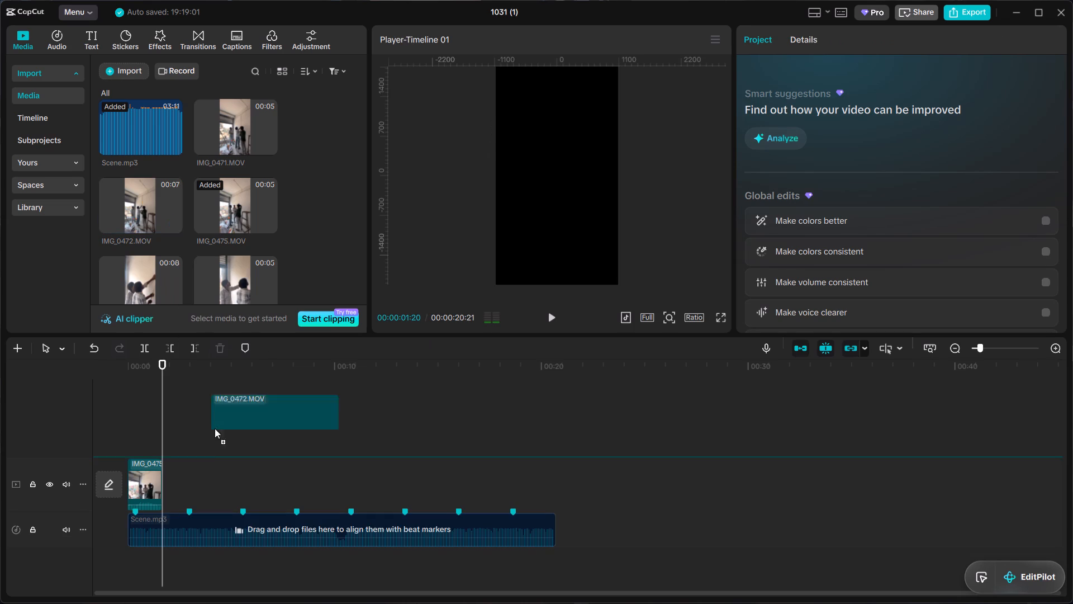
{"action": "left_click_drag", "start_coordinate": [215, 428], "coordinate": [160, 479]}
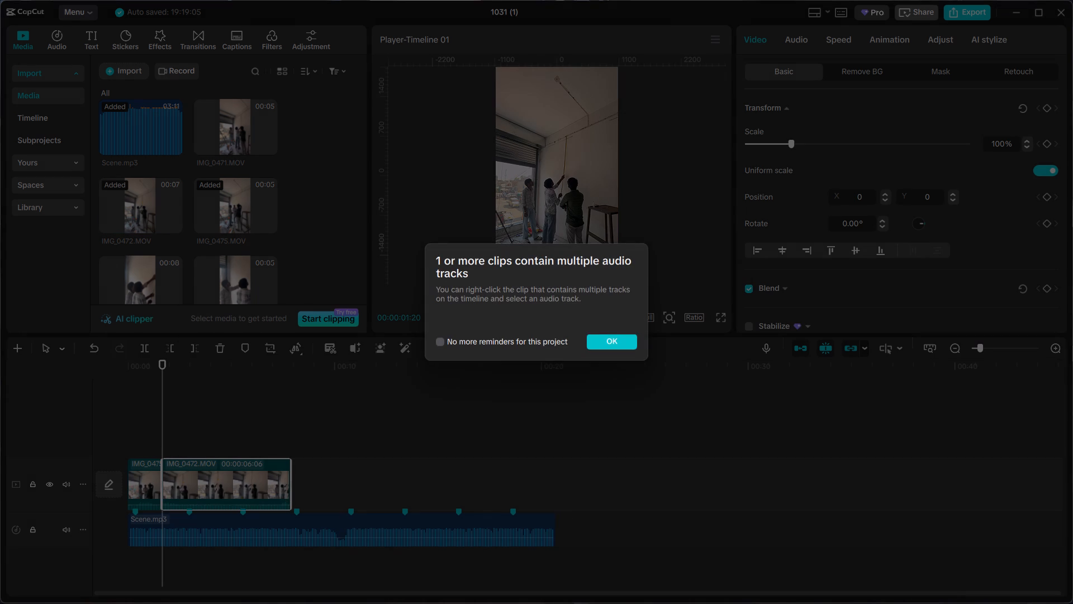
{"action": "left_click", "coordinate": [288, 475]}
{"action": "left_click", "coordinate": [607, 336]}
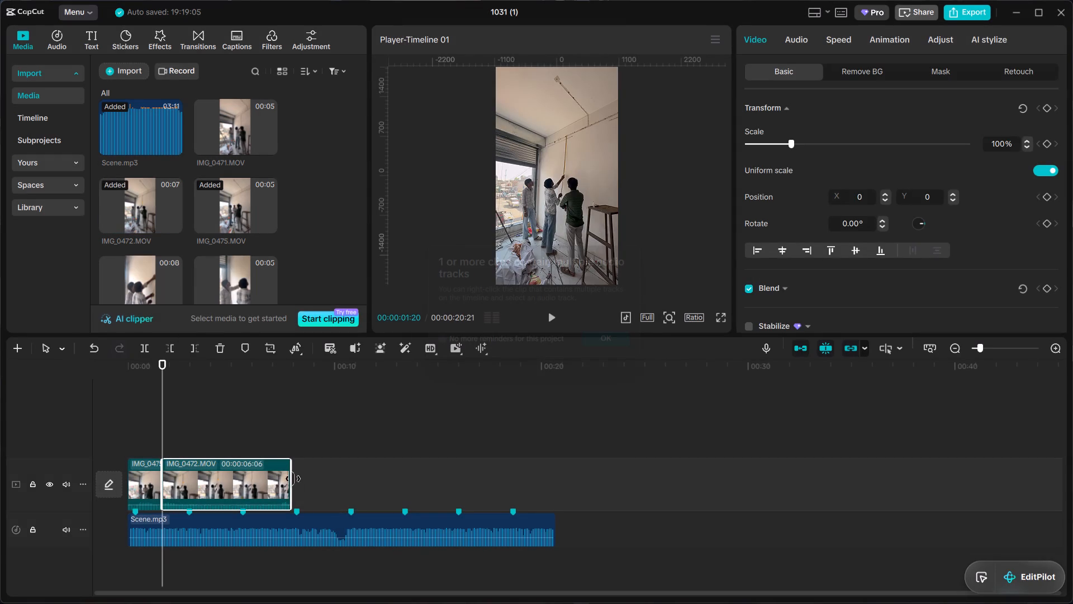
{"action": "left_click_drag", "start_coordinate": [292, 479], "coordinate": [184, 461]}
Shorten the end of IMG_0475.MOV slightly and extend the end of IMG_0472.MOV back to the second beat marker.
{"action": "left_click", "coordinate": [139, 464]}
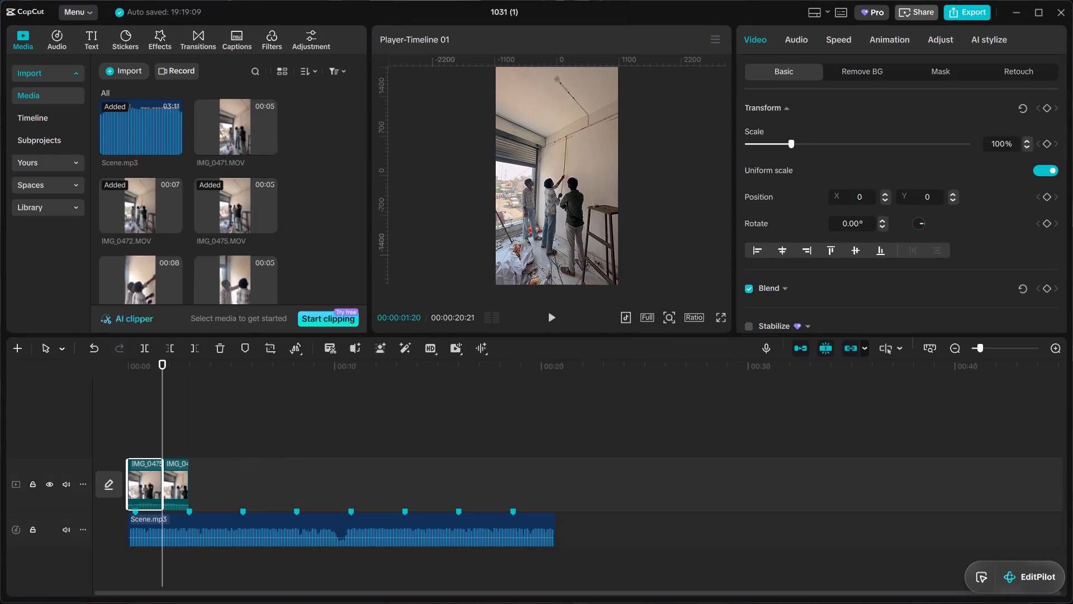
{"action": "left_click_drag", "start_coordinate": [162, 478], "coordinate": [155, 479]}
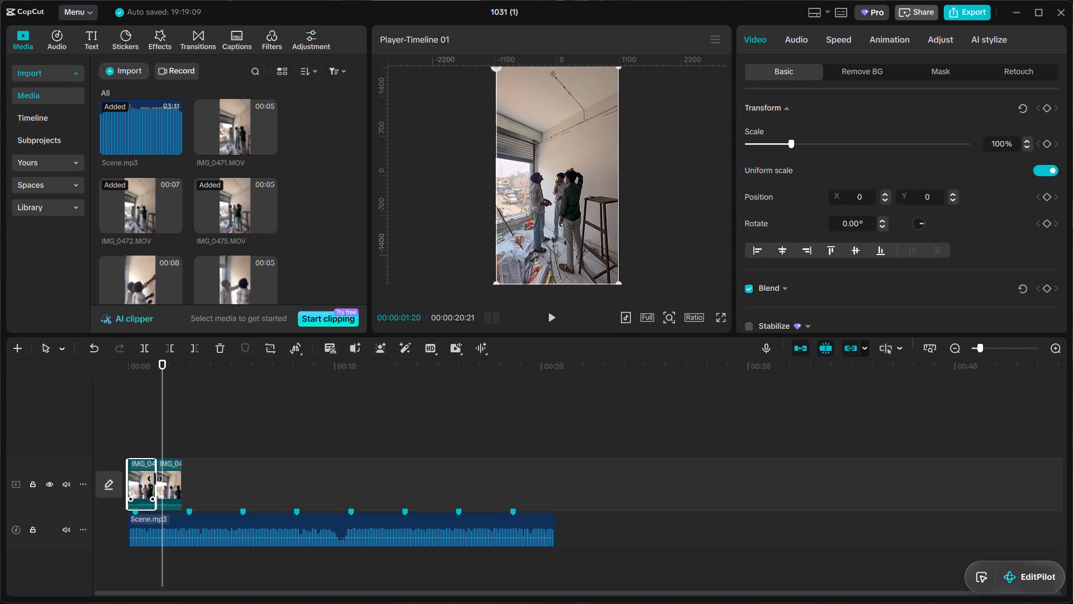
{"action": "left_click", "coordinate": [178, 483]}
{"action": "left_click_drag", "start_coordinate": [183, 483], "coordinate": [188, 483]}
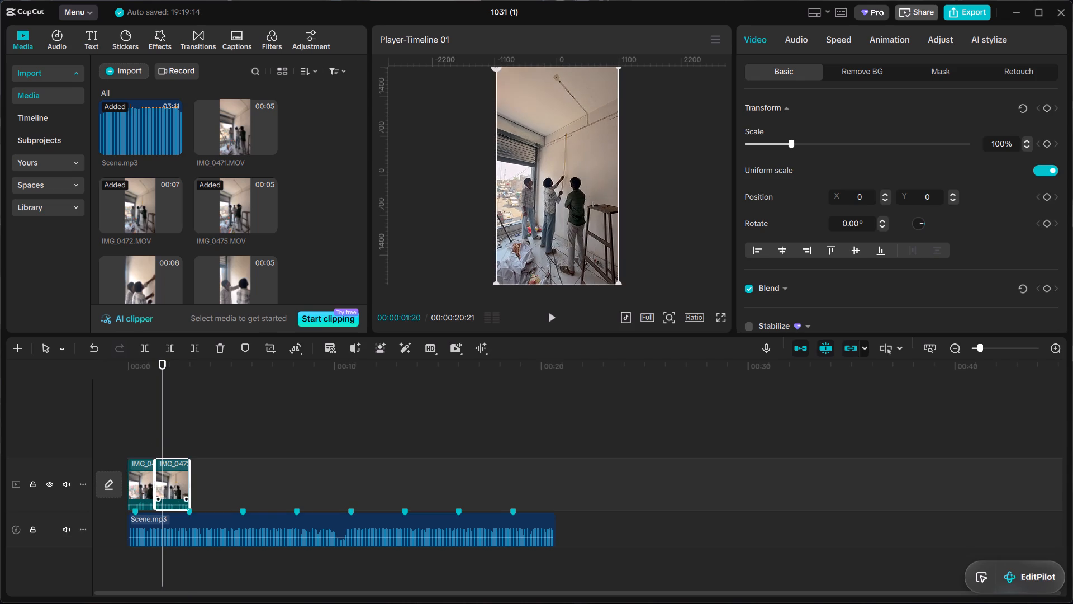
Play the opening cut, lengthen the end of IMG_0475.MOV slightly and realign the end of IMG_0472.MOV with the second beat marker.
{"action": "left_click", "coordinate": [158, 423]}
{"action": "left_click_drag", "start_coordinate": [158, 423], "coordinate": [107, 426]}
{"action": "key", "text": "space"}
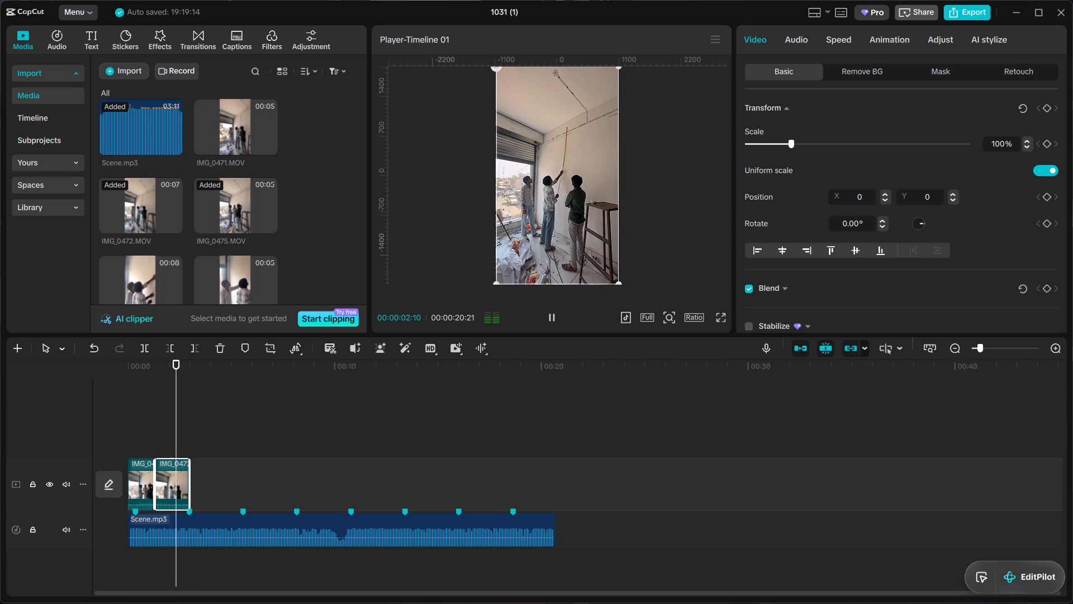
{"action": "key", "text": "space"}
{"action": "left_click", "coordinate": [174, 419]}
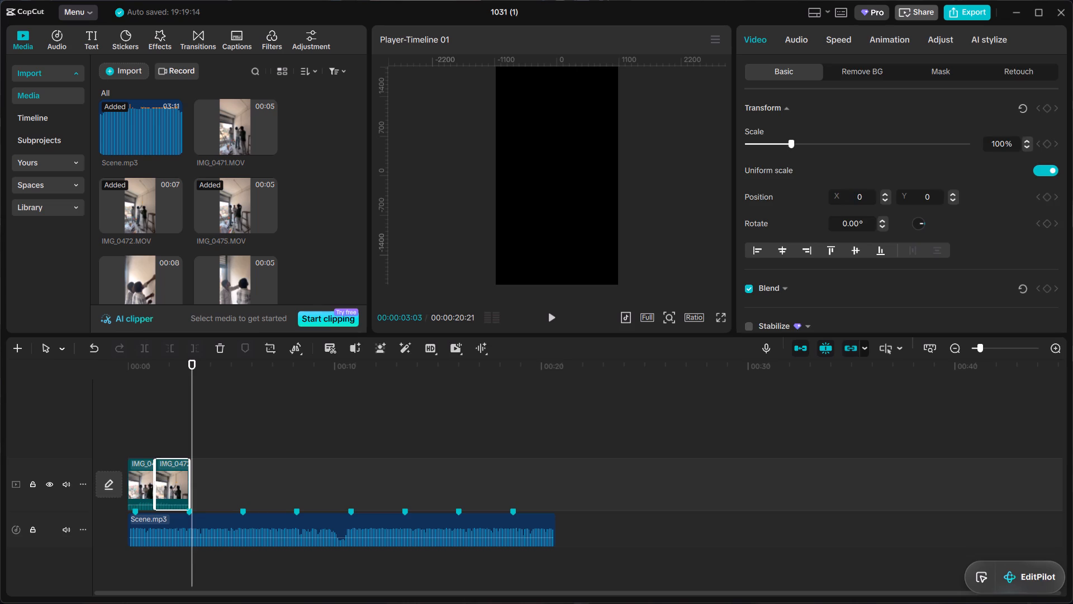
{"action": "left_click", "coordinate": [143, 471]}
{"action": "left_click", "coordinate": [154, 474]}
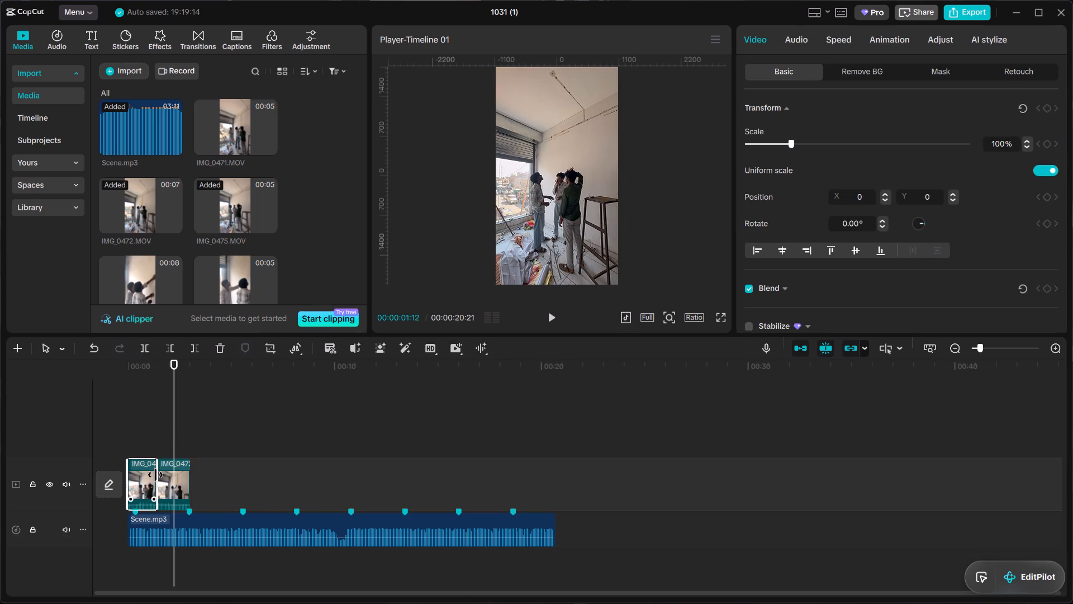
{"action": "left_click", "coordinate": [177, 470]}
{"action": "left_click", "coordinate": [189, 475]}
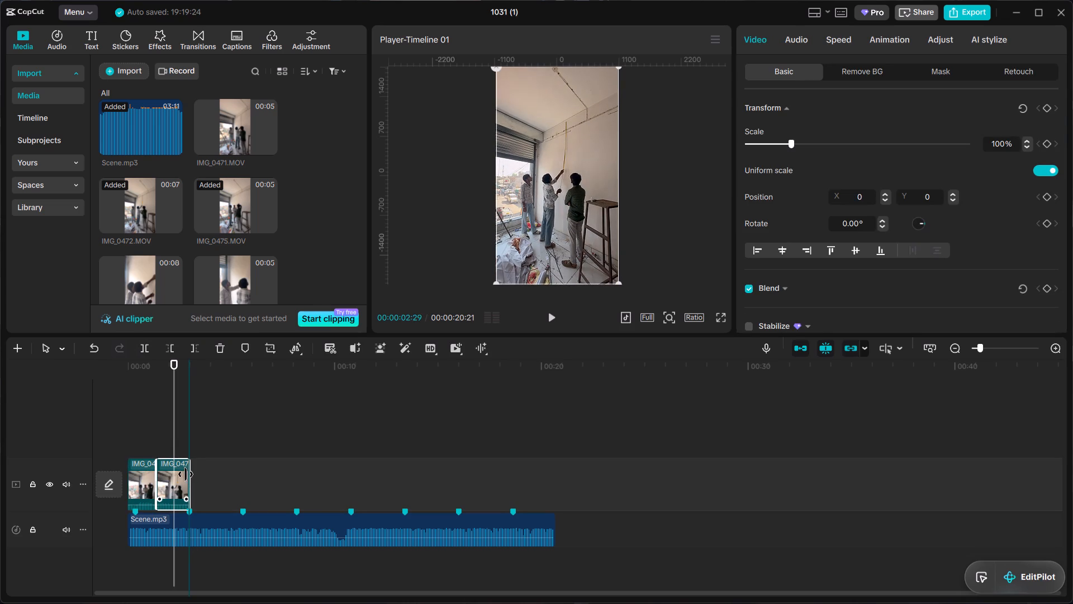
{"action": "left_click", "coordinate": [145, 468]}
{"action": "left_click", "coordinate": [158, 473]}
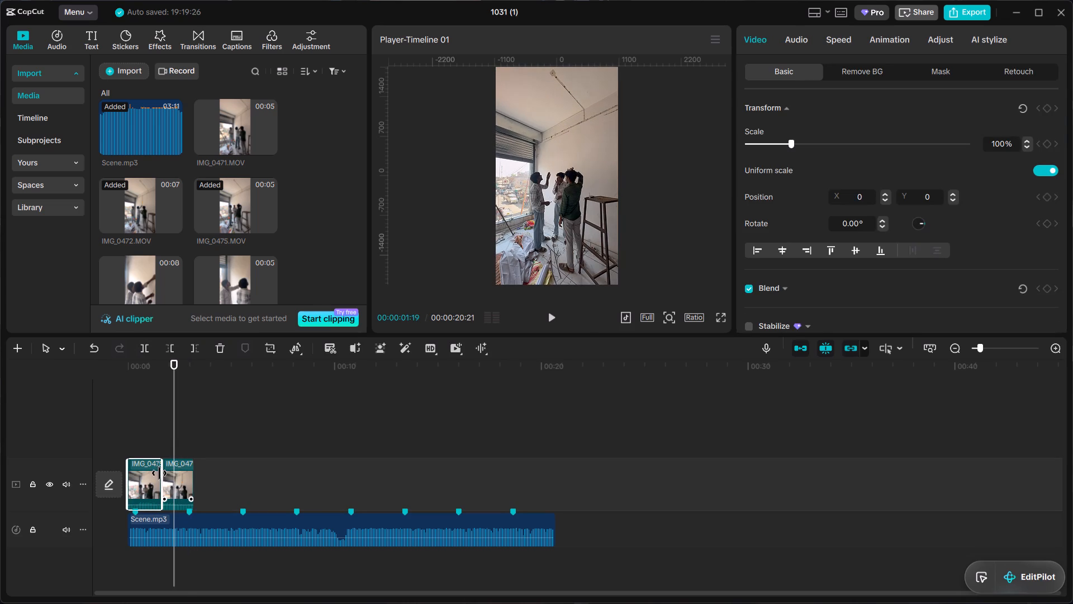
{"action": "left_click", "coordinate": [172, 470]}
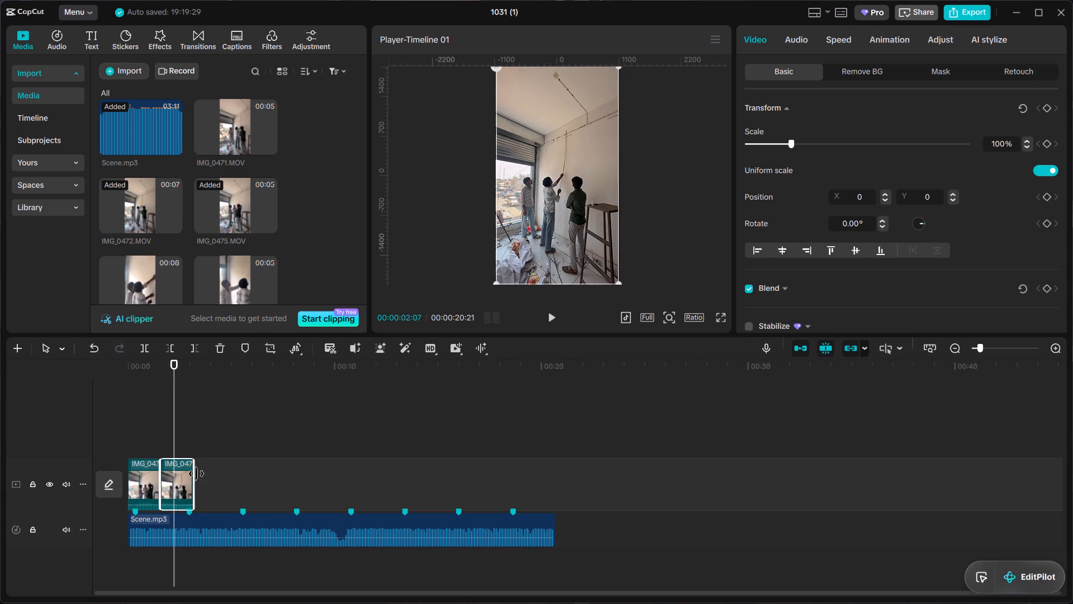
{"action": "left_click_drag", "start_coordinate": [194, 473], "coordinate": [189, 474]}
Play the opening from the start and scrub to the cut between IMG_0475.MOV and IMG_0472.MOV to check its timing.
{"action": "left_click", "coordinate": [177, 404]}
{"action": "left_click_drag", "start_coordinate": [172, 404], "coordinate": [169, 404]}
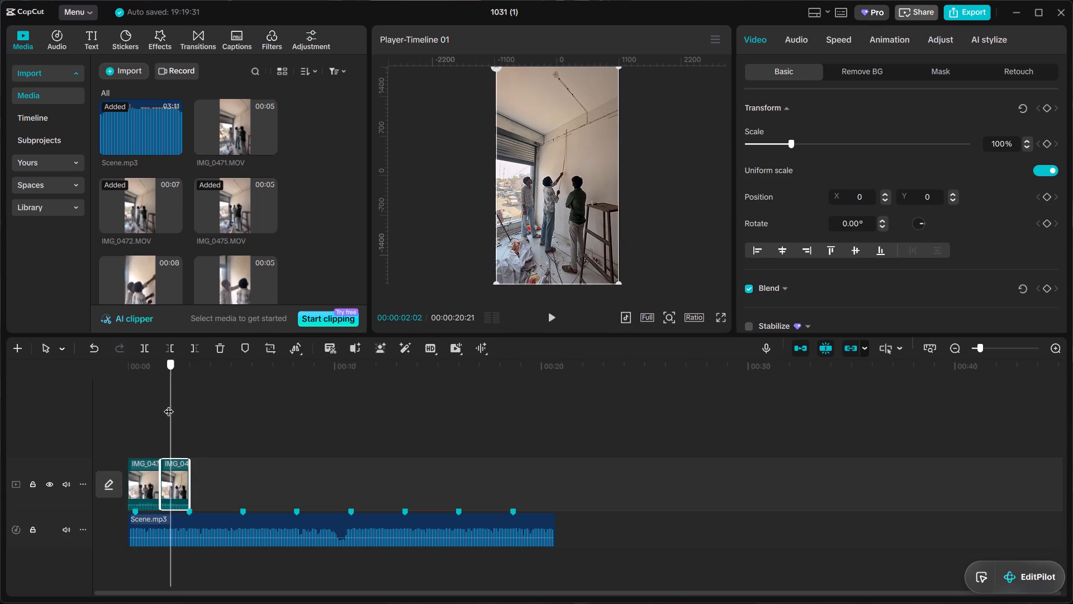
{"action": "left_click_drag", "start_coordinate": [169, 404], "coordinate": [73, 409]}
{"action": "key", "text": "space"}
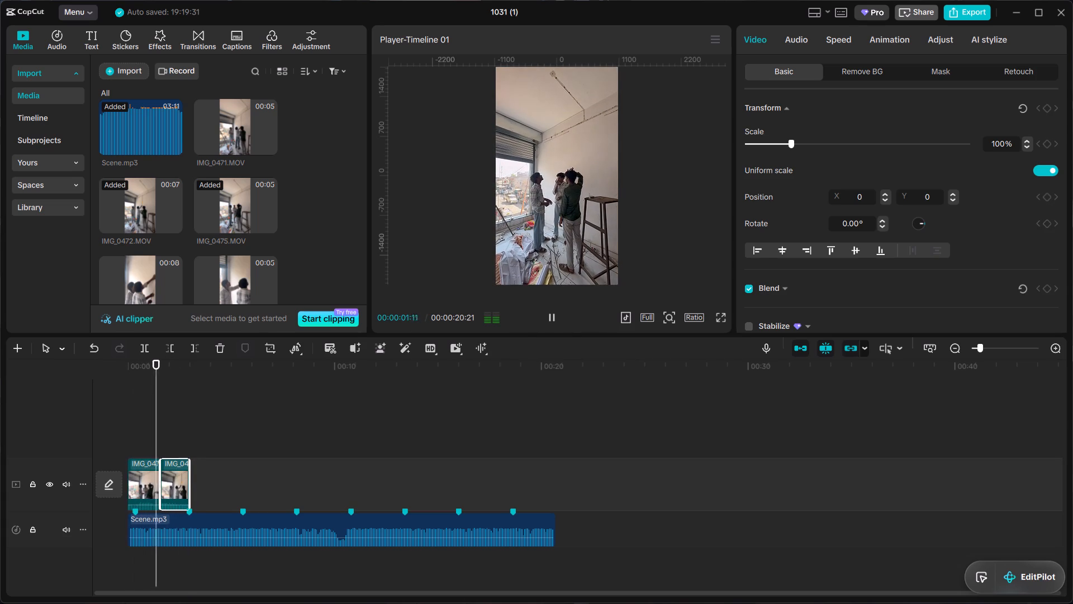
{"action": "key", "text": "space"}
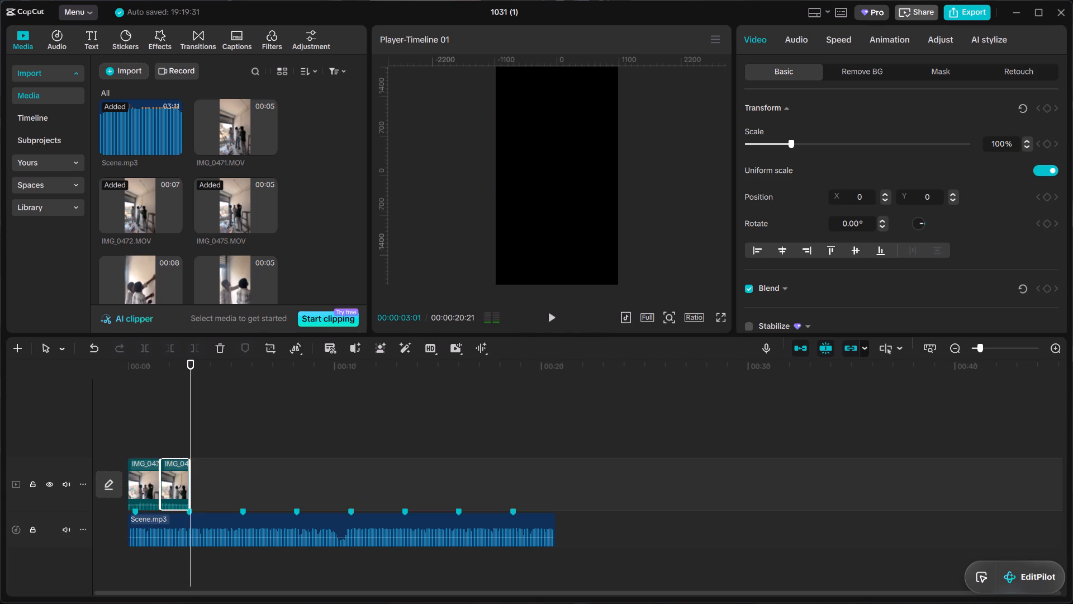
{"action": "left_click", "coordinate": [156, 419]}
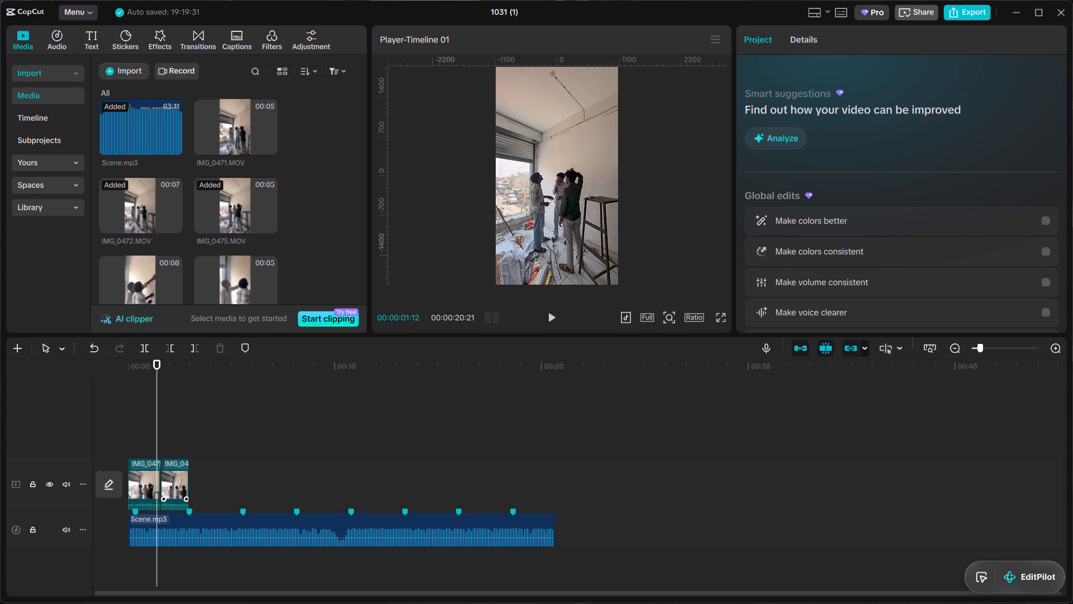
{"action": "left_click_drag", "start_coordinate": [149, 422], "coordinate": [115, 429]}
{"action": "left_click", "coordinate": [139, 424]}
{"action": "left_click_drag", "start_coordinate": [139, 424], "coordinate": [124, 426]}
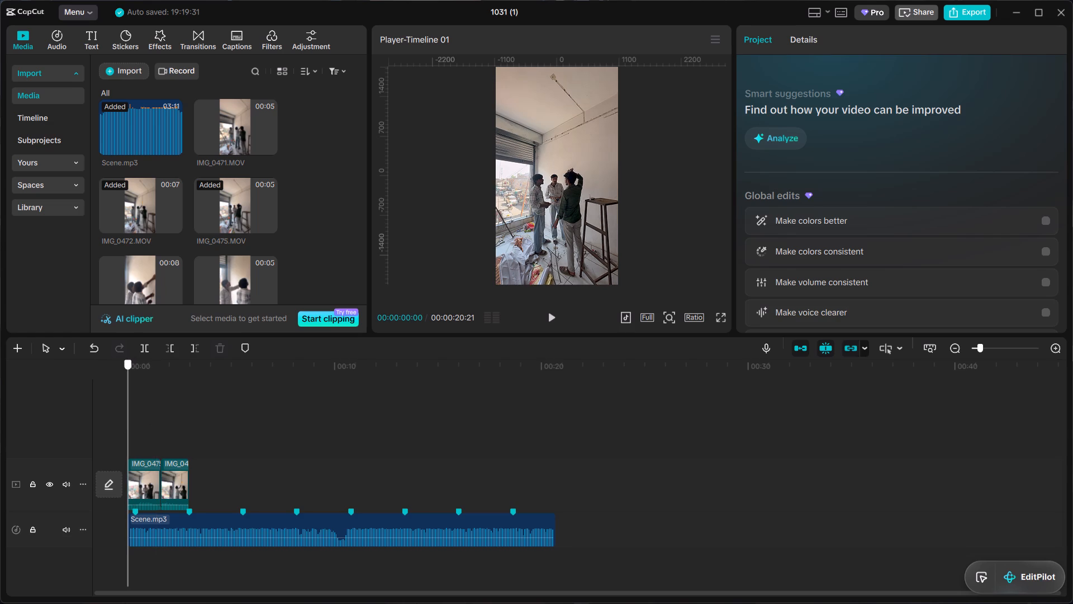
{"action": "left_click_drag", "start_coordinate": [124, 426], "coordinate": [116, 428]}
{"action": "left_click_drag", "start_coordinate": [131, 419], "coordinate": [159, 430]}
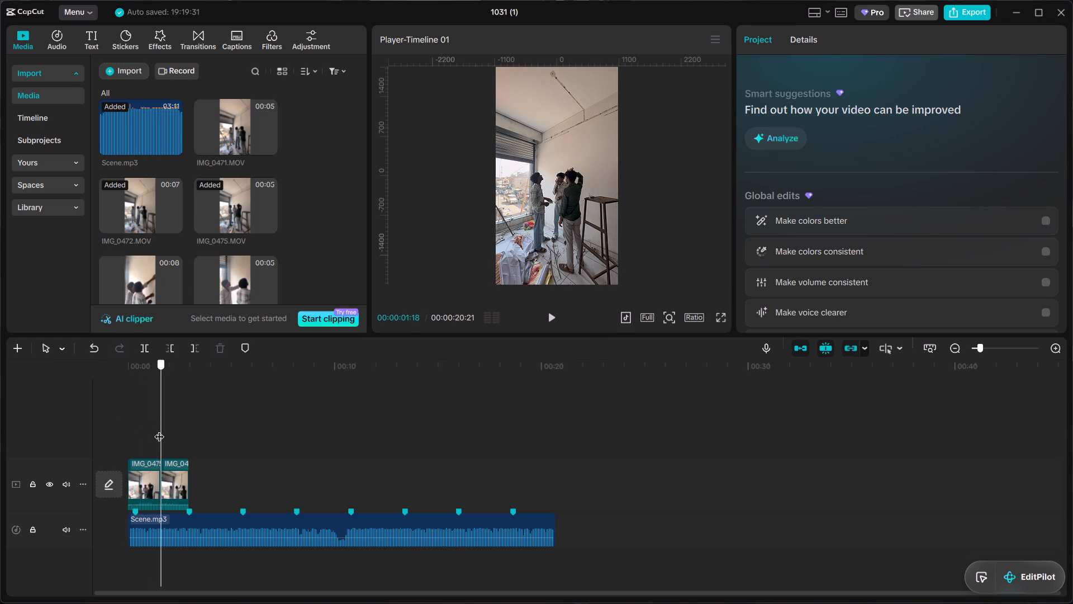
{"action": "left_click_drag", "start_coordinate": [159, 430], "coordinate": [159, 430]}
Trim the end of IMG_0475.MOV to 00:00:01:16 and extend the end of IMG_0472.MOV to the second beat marker.
{"action": "left_click", "coordinate": [150, 459]}
{"action": "left_click", "coordinate": [155, 467]}
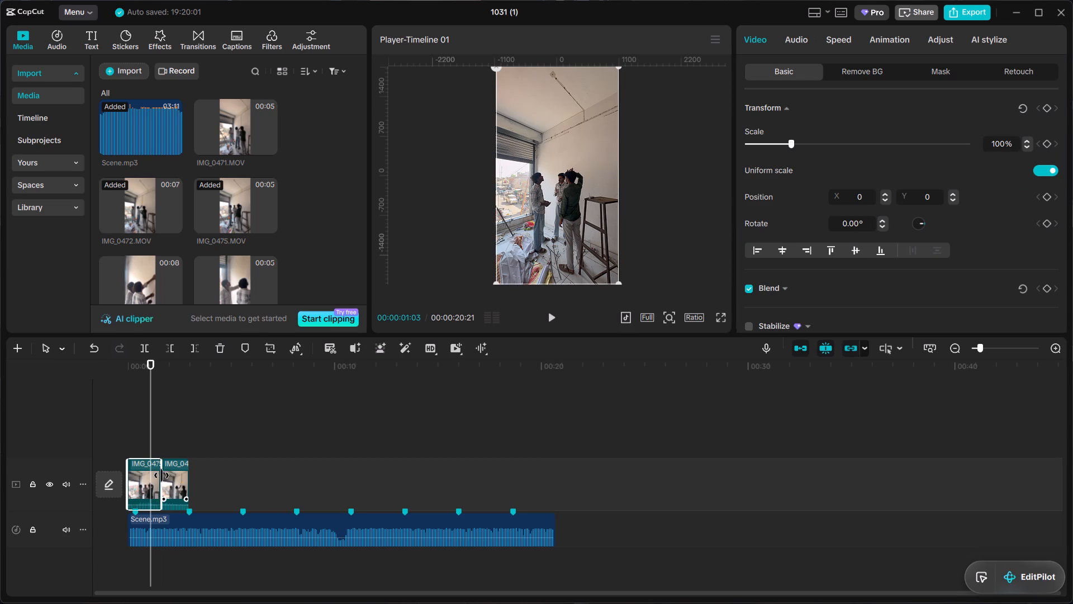
{"action": "left_click", "coordinate": [159, 475]}
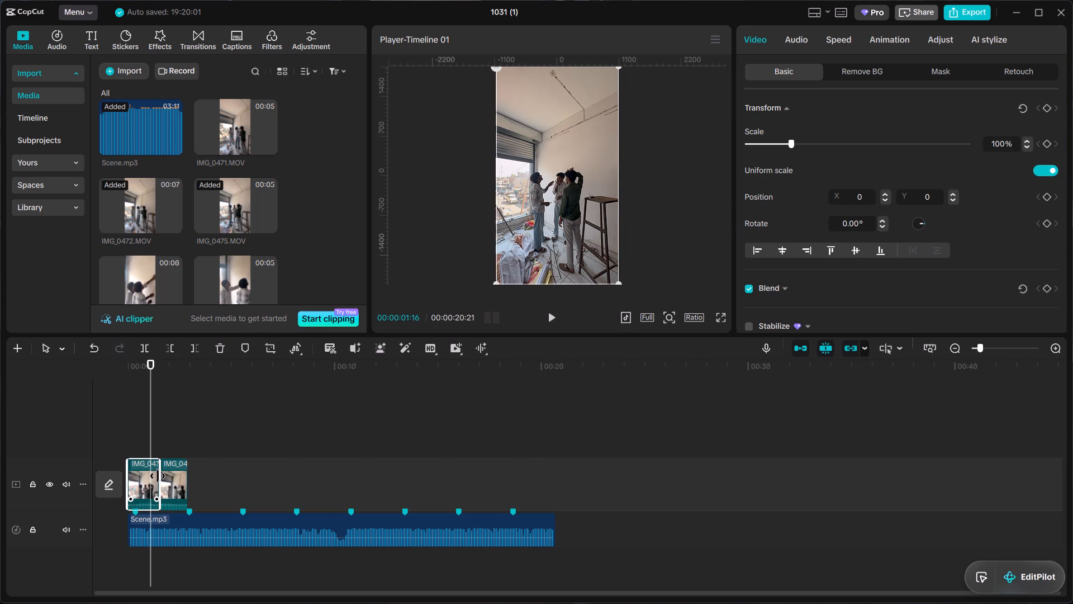
{"action": "left_click", "coordinate": [164, 478]}
{"action": "left_click", "coordinate": [188, 484]}
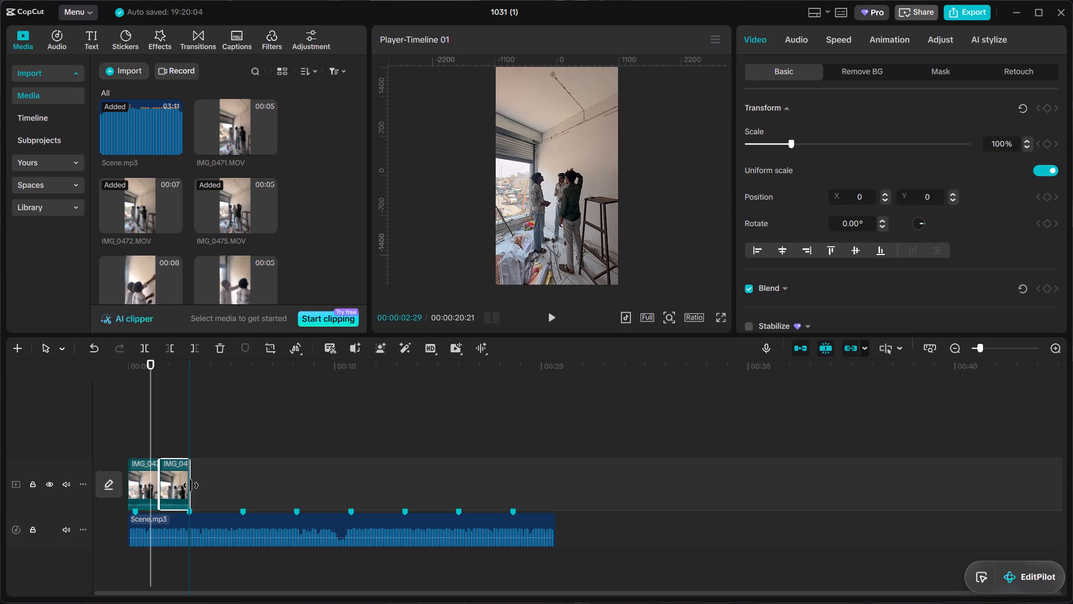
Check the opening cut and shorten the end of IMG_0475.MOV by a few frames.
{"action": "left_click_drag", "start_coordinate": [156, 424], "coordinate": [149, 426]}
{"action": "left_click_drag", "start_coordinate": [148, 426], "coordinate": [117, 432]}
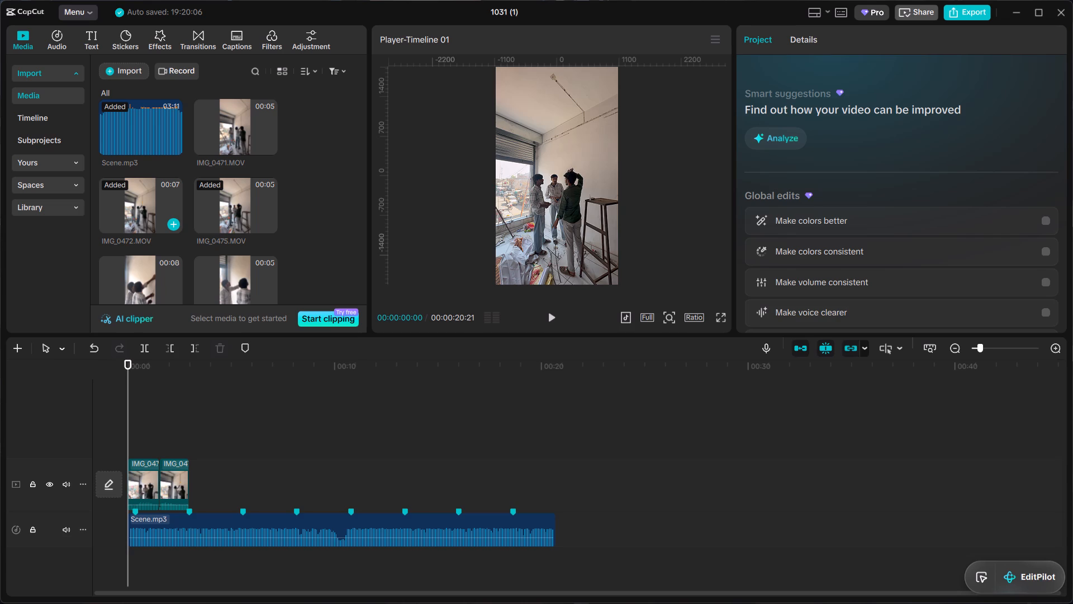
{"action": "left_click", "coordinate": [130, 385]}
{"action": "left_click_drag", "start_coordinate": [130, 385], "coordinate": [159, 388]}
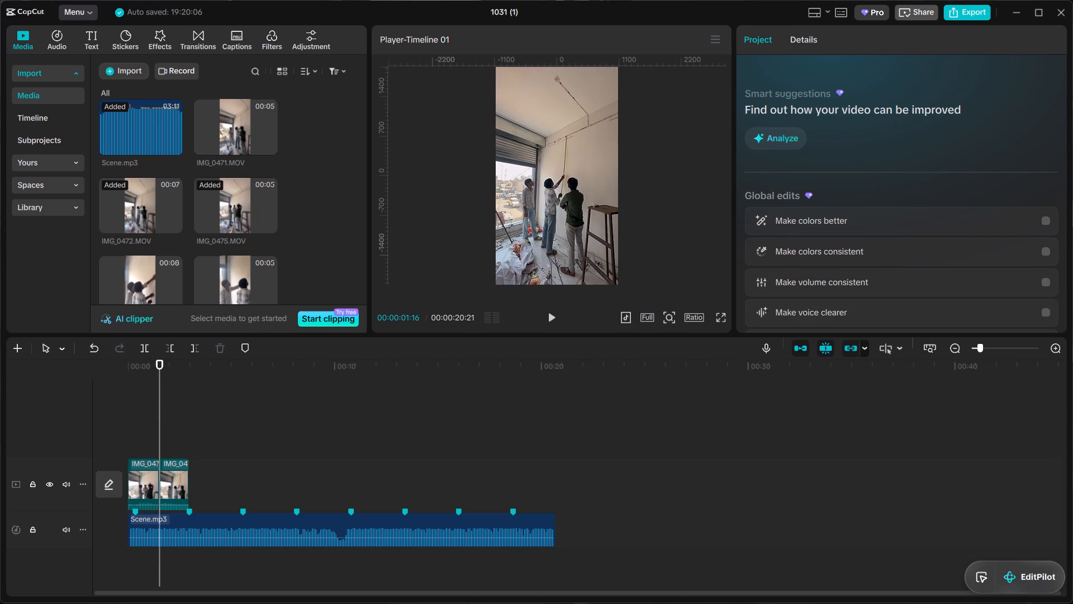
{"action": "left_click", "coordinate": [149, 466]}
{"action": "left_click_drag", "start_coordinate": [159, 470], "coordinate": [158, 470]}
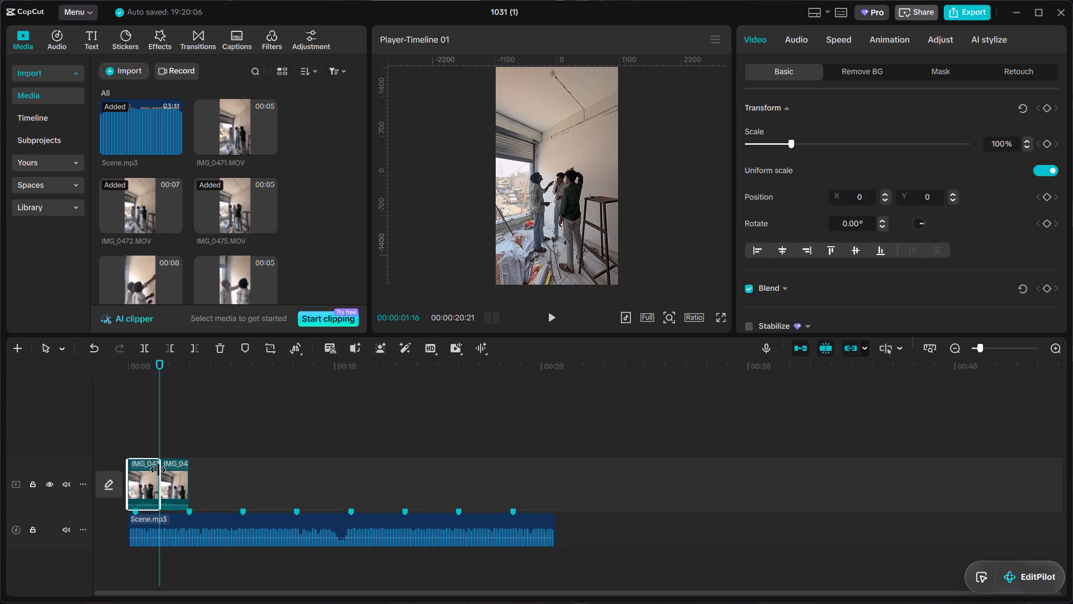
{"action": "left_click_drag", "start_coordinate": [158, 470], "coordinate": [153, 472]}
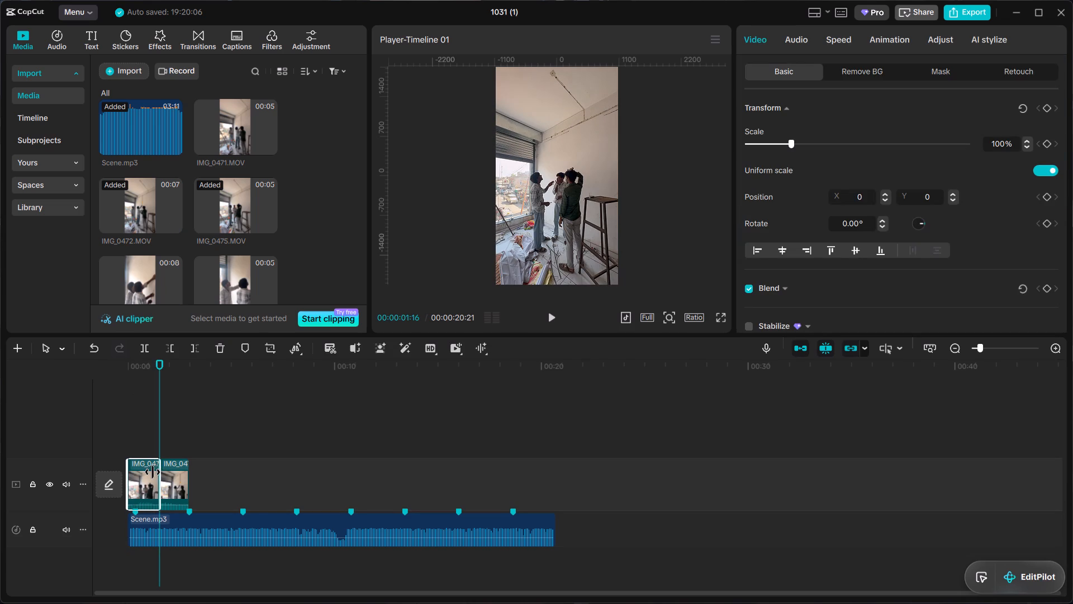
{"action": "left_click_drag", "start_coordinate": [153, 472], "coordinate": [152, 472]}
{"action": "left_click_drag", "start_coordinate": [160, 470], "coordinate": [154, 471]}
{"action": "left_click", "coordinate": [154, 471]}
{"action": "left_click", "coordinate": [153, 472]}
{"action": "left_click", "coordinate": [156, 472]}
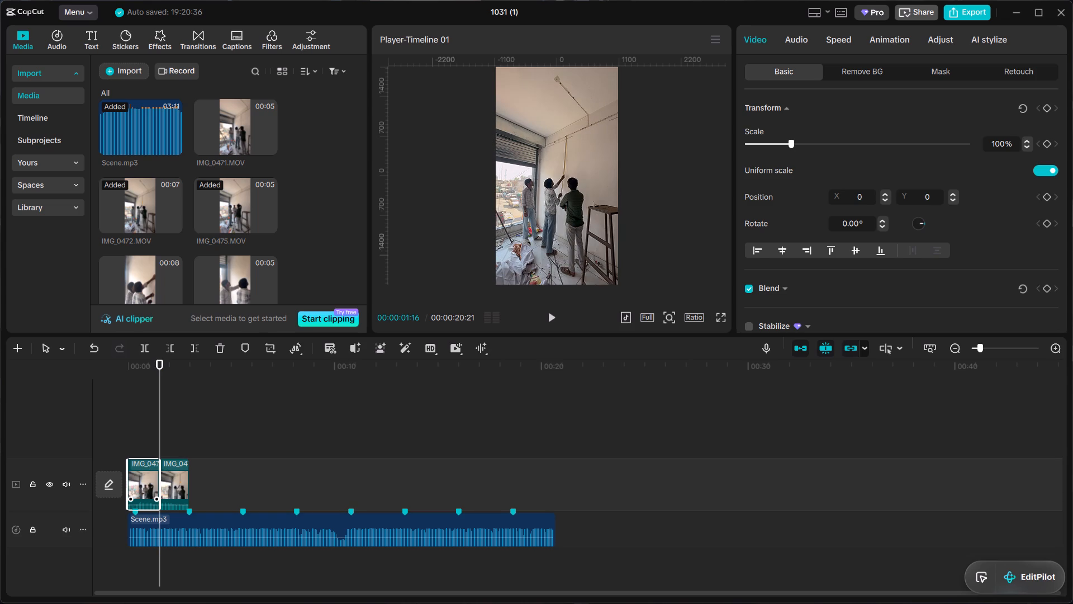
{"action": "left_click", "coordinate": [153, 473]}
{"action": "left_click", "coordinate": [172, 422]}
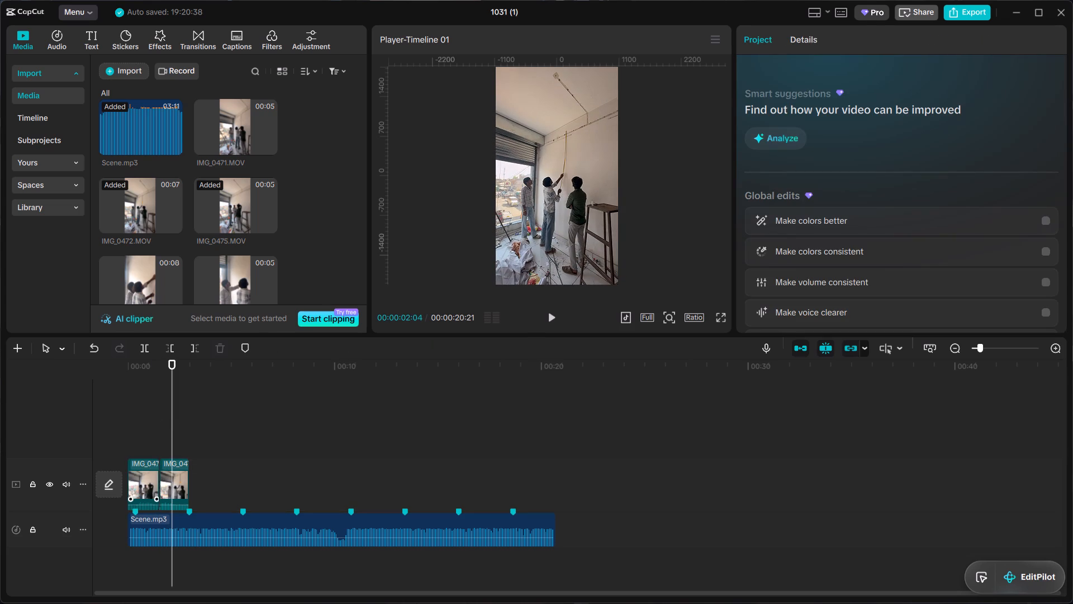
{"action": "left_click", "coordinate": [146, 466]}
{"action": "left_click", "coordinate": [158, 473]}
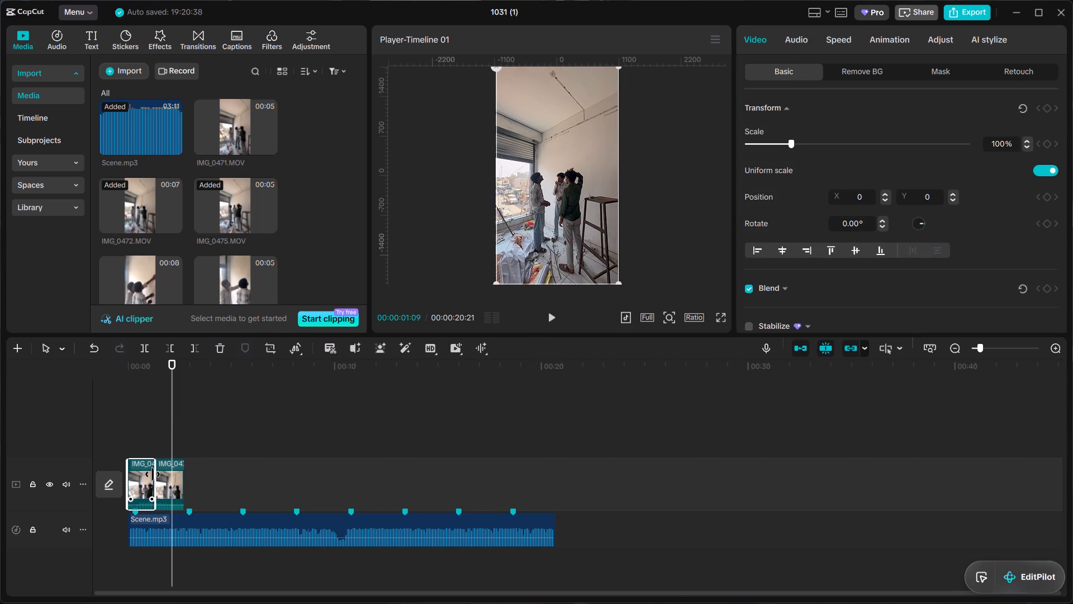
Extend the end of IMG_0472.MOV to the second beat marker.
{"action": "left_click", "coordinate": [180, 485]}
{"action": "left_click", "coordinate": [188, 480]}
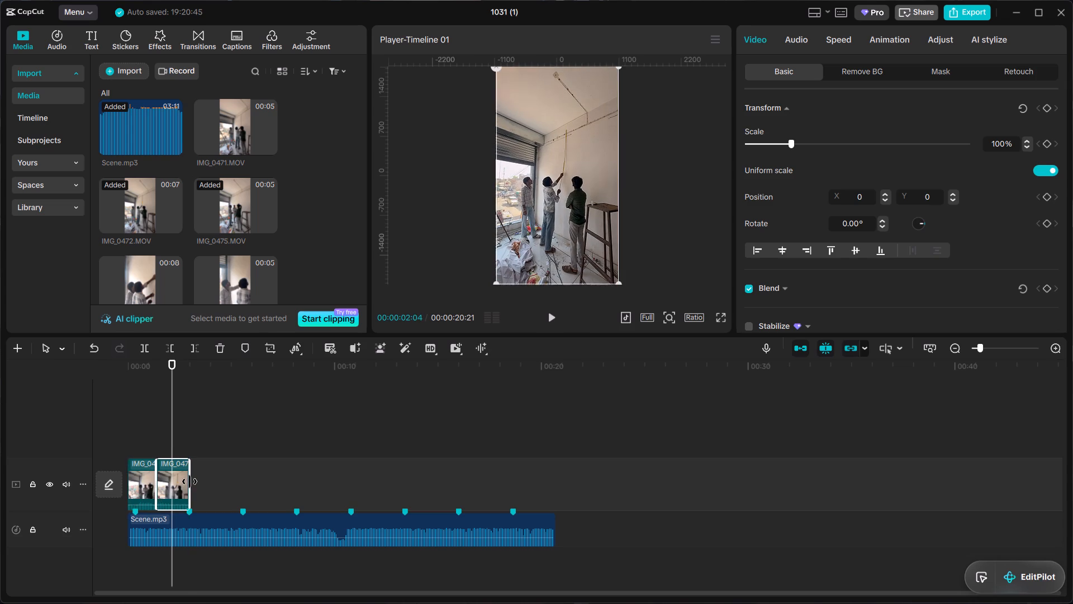
Lengthen the end of IMG_0475.MOV slightly to about 00:00:01:14 and realign the end of IMG_0472.MOV with the second beat marker.
{"action": "left_click", "coordinate": [153, 421]}
{"action": "left_click_drag", "start_coordinate": [153, 421], "coordinate": [81, 421]}
{"action": "left_click", "coordinate": [141, 478]}
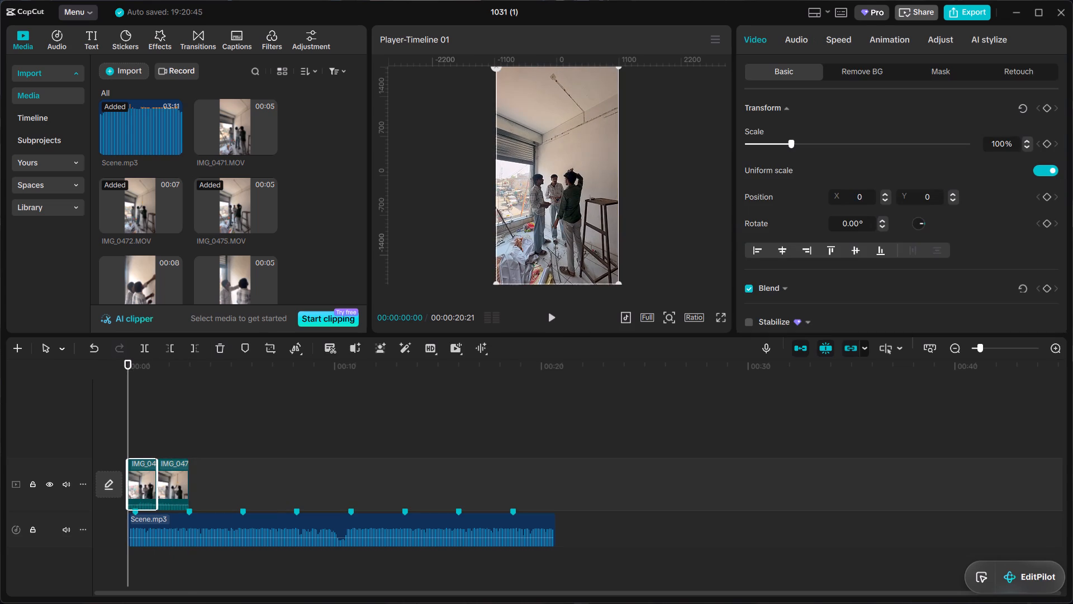
{"action": "left_click", "coordinate": [155, 485]}
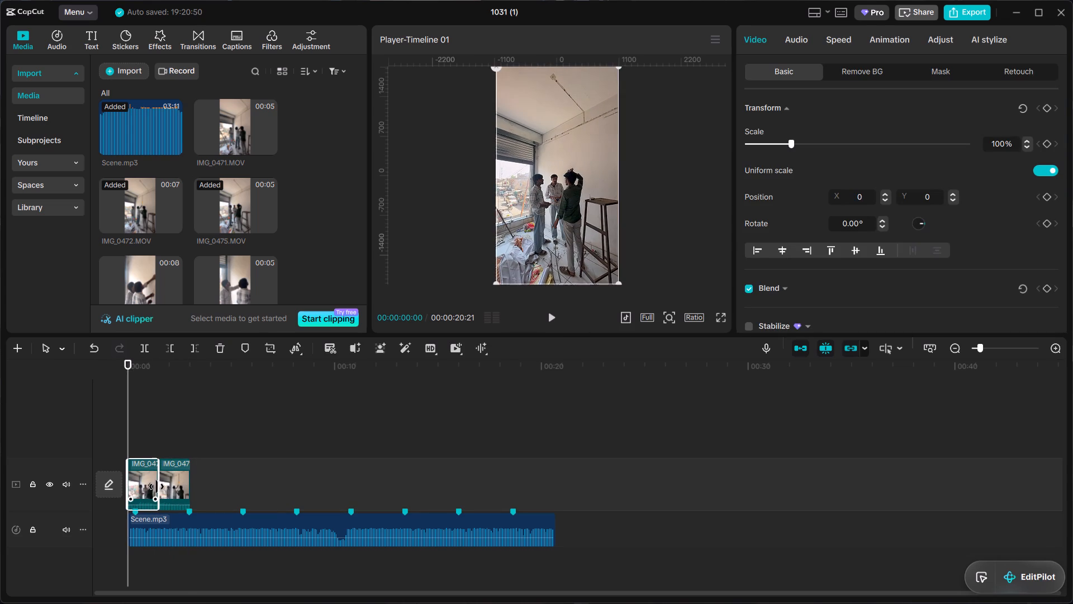
{"action": "left_click", "coordinate": [181, 480]}
{"action": "left_click", "coordinate": [188, 480]}
{"action": "left_click", "coordinate": [189, 482]}
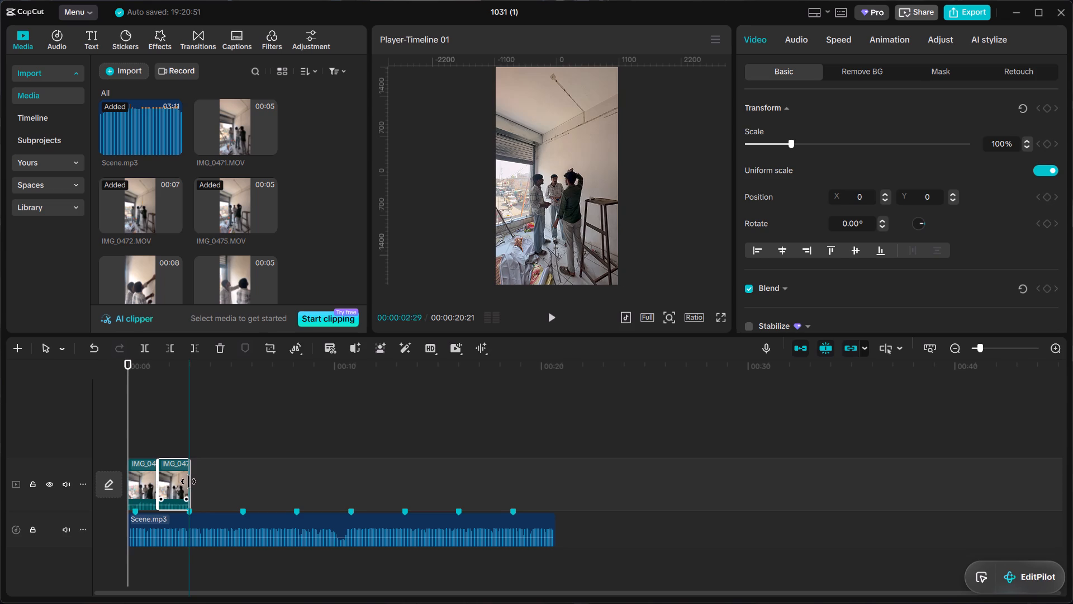
Play the opening from the start through the cut to IMG_0472.MOV to check its timing against the music.
{"action": "left_click", "coordinate": [167, 396]}
{"action": "left_click_drag", "start_coordinate": [167, 396], "coordinate": [121, 399]}
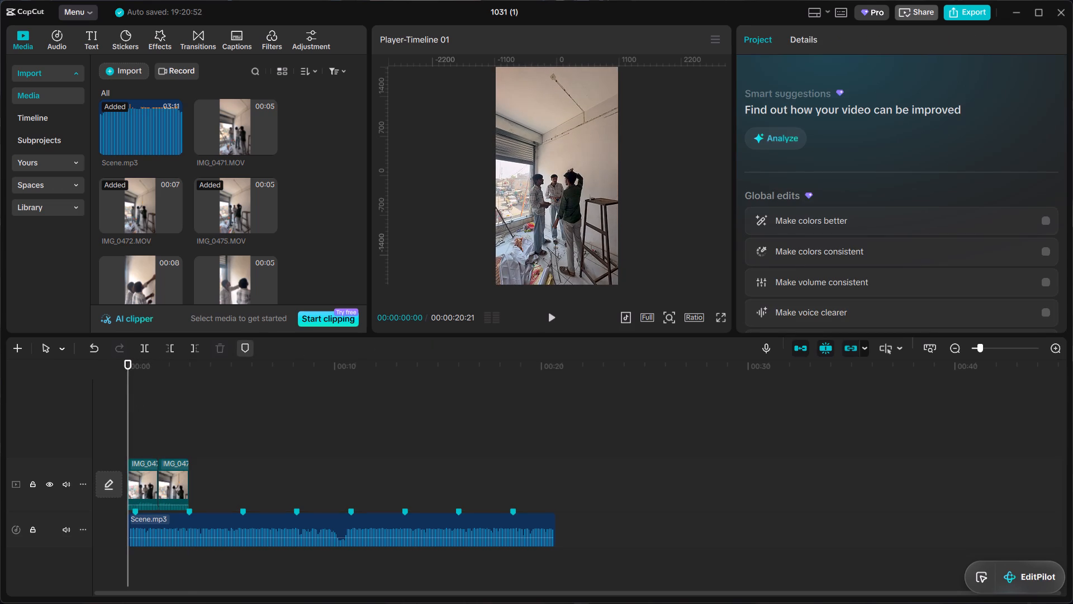
{"action": "key", "text": "space"}
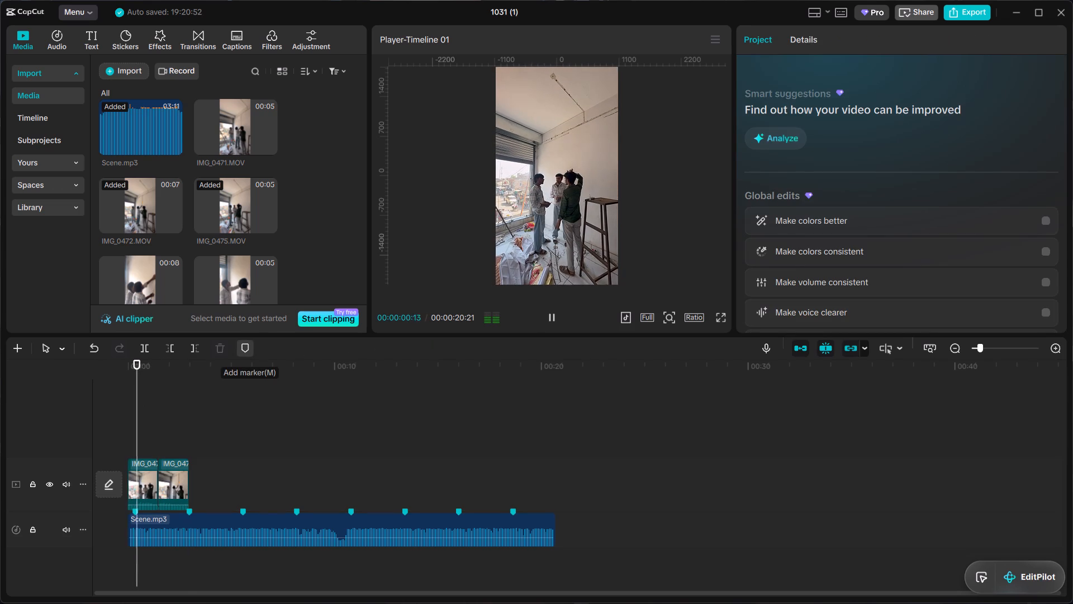
{"action": "key", "text": "space"}
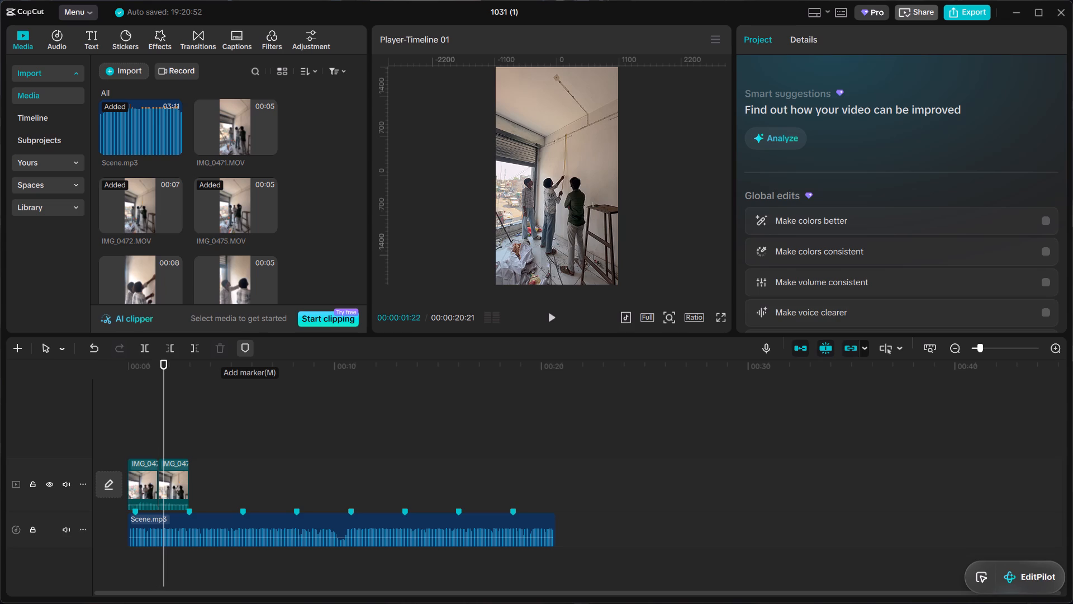
Scrub repeatedly through IMG_0475.MOV and IMG_0472.MOV to examine the cut and clip end against the beat markers, returning to the start.
{"action": "left_click_drag", "start_coordinate": [169, 410], "coordinate": [174, 410]}
{"action": "left_click_drag", "start_coordinate": [174, 410], "coordinate": [176, 410]}
{"action": "left_click", "coordinate": [162, 391]}
{"action": "left_click_drag", "start_coordinate": [161, 391], "coordinate": [143, 399]}
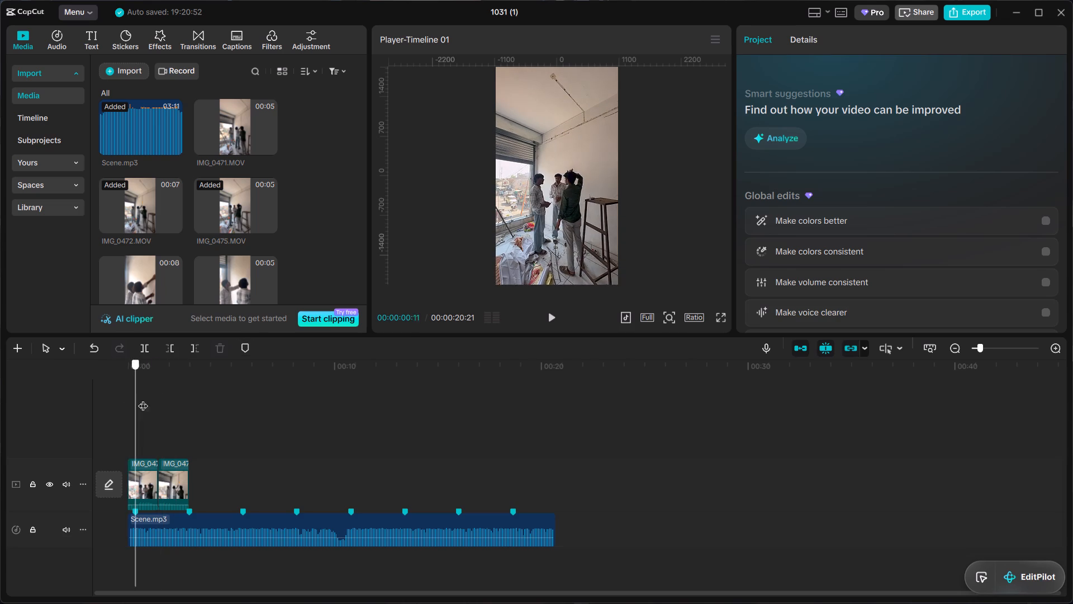
{"action": "left_click_drag", "start_coordinate": [143, 399], "coordinate": [138, 395]}
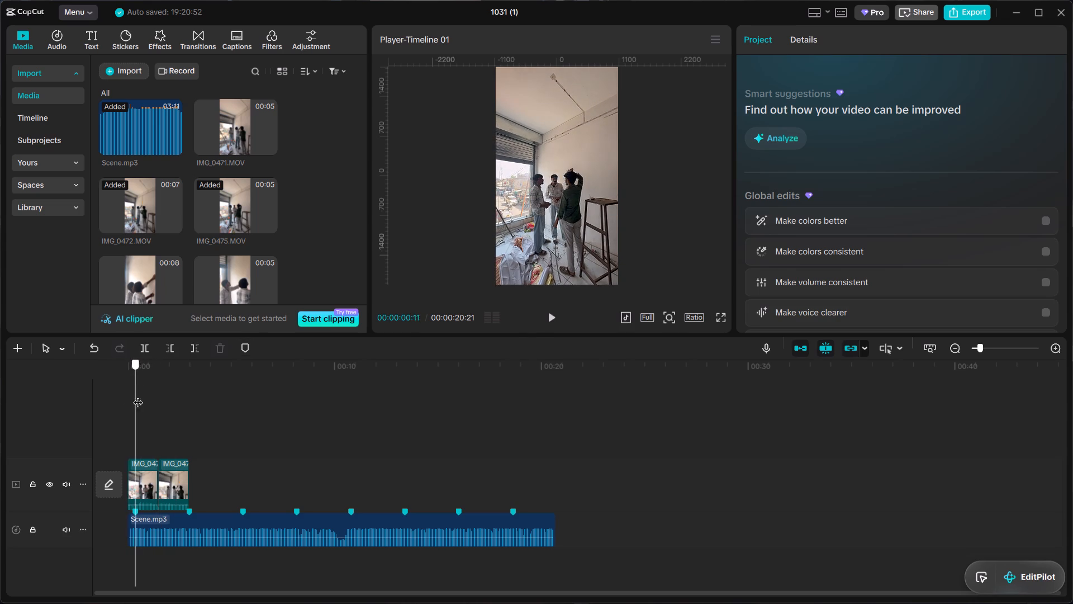
{"action": "left_click_drag", "start_coordinate": [138, 395], "coordinate": [153, 390]}
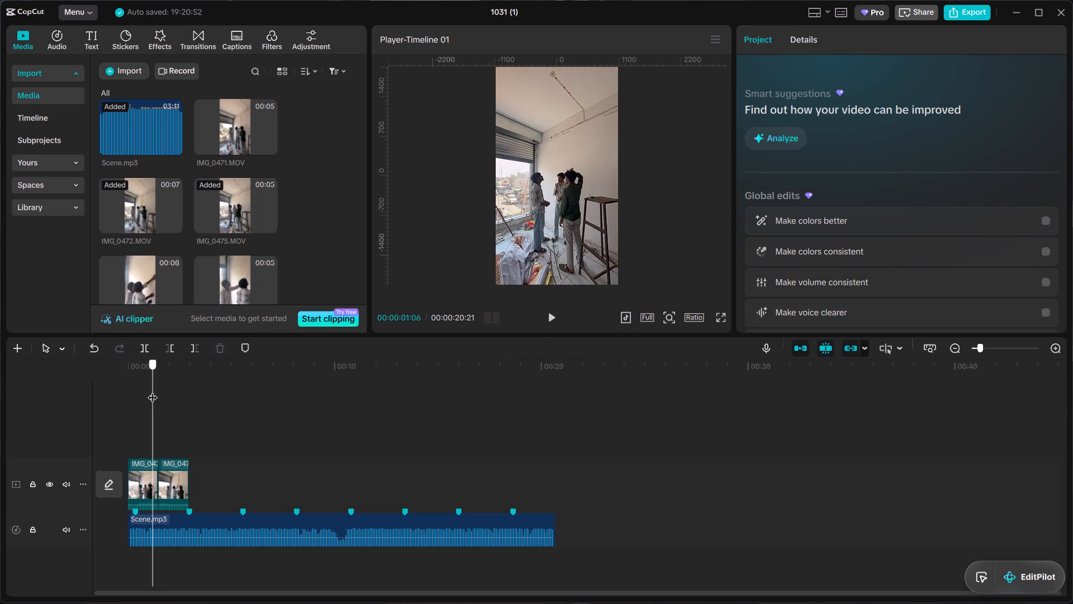
{"action": "left_click_drag", "start_coordinate": [153, 390], "coordinate": [165, 386]}
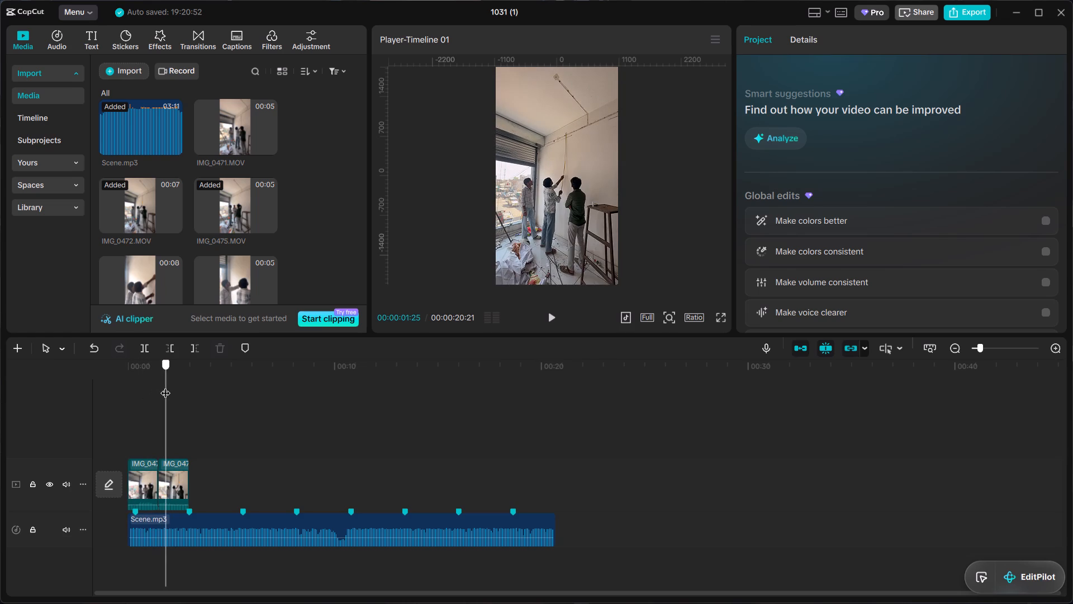
{"action": "left_click_drag", "start_coordinate": [165, 386], "coordinate": [158, 385]}
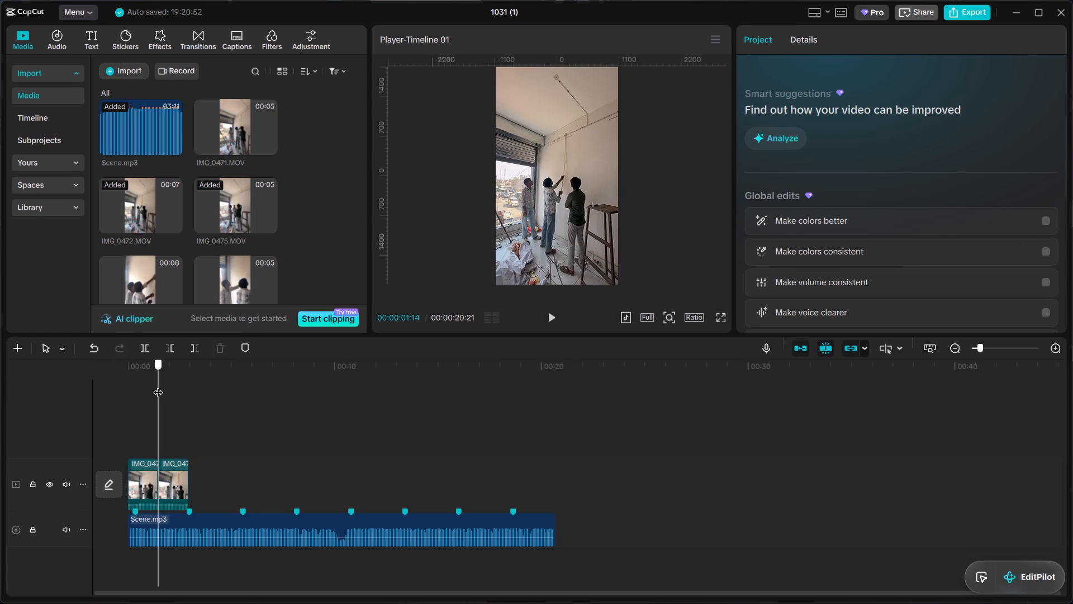
{"action": "left_click_drag", "start_coordinate": [158, 385], "coordinate": [156, 389]}
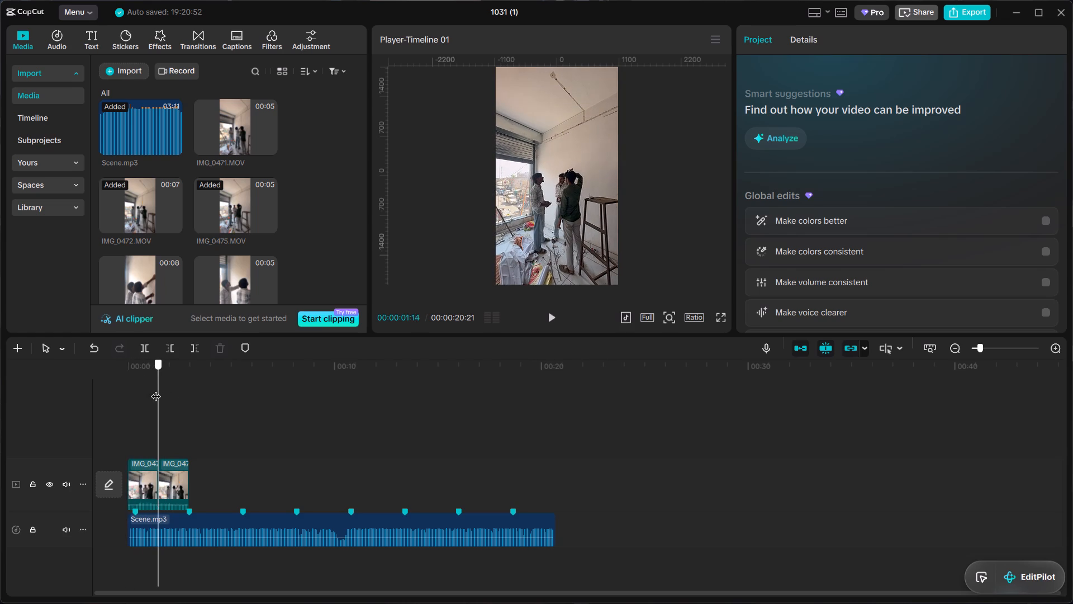
{"action": "left_click_drag", "start_coordinate": [156, 389], "coordinate": [176, 388]}
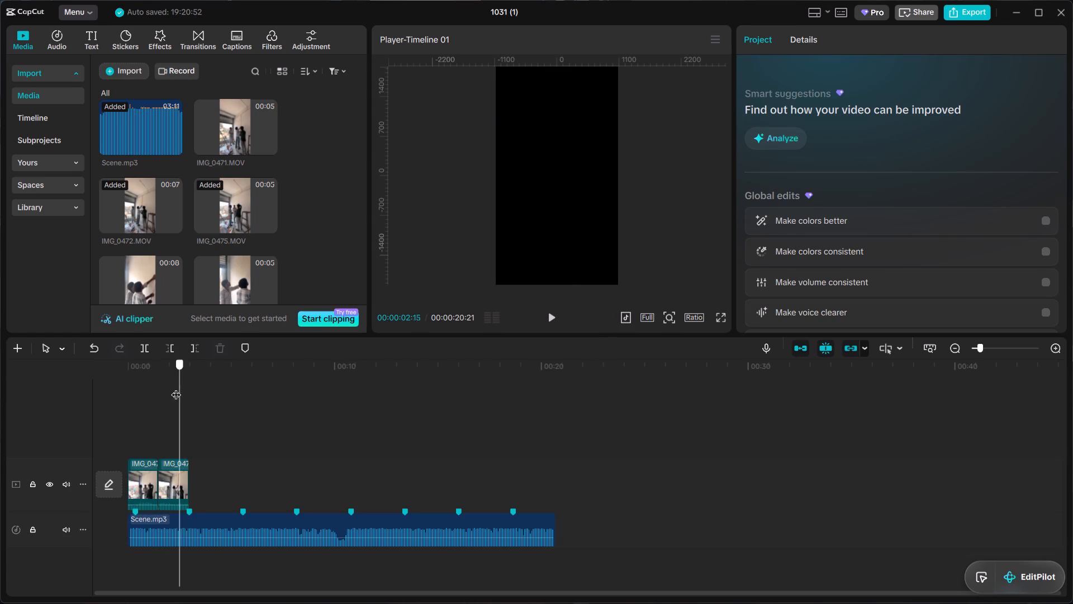
{"action": "left_click_drag", "start_coordinate": [176, 388], "coordinate": [116, 401]}
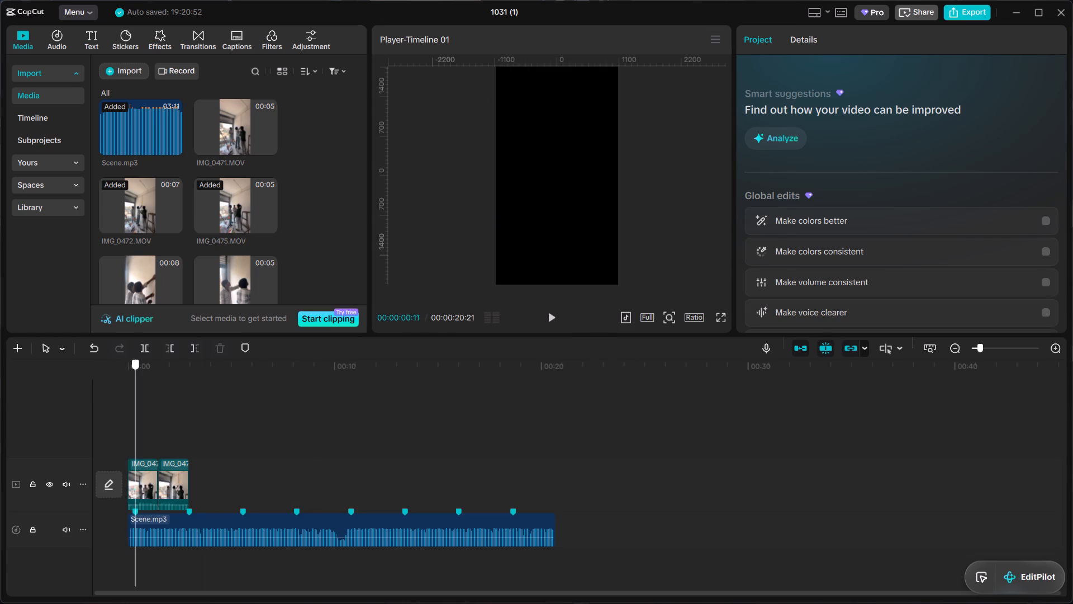
{"action": "left_click_drag", "start_coordinate": [116, 401], "coordinate": [153, 464]}
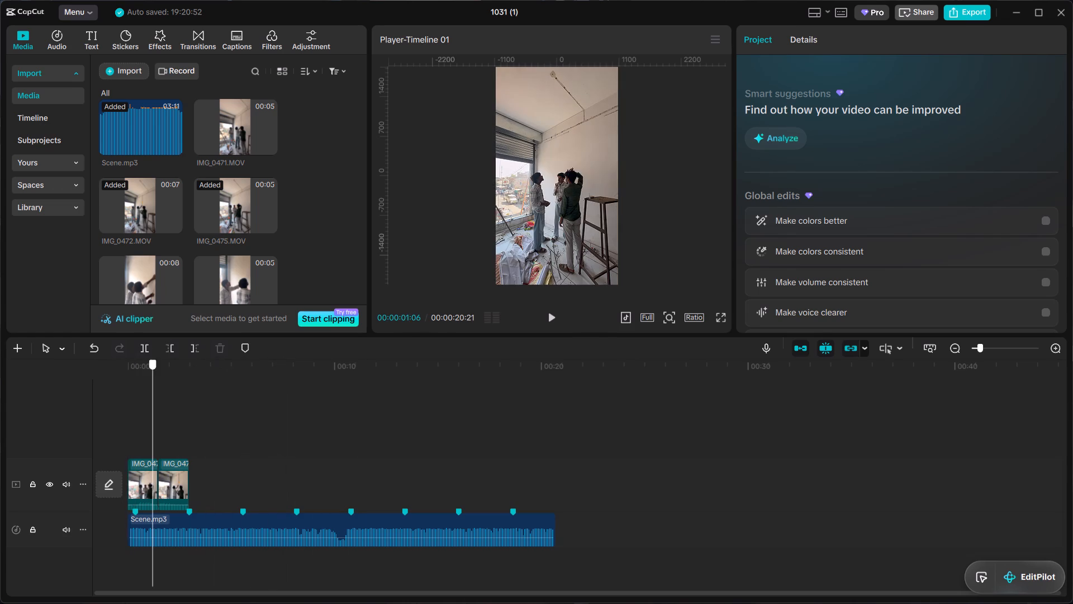
{"action": "left_click_drag", "start_coordinate": [153, 464], "coordinate": [196, 463]}
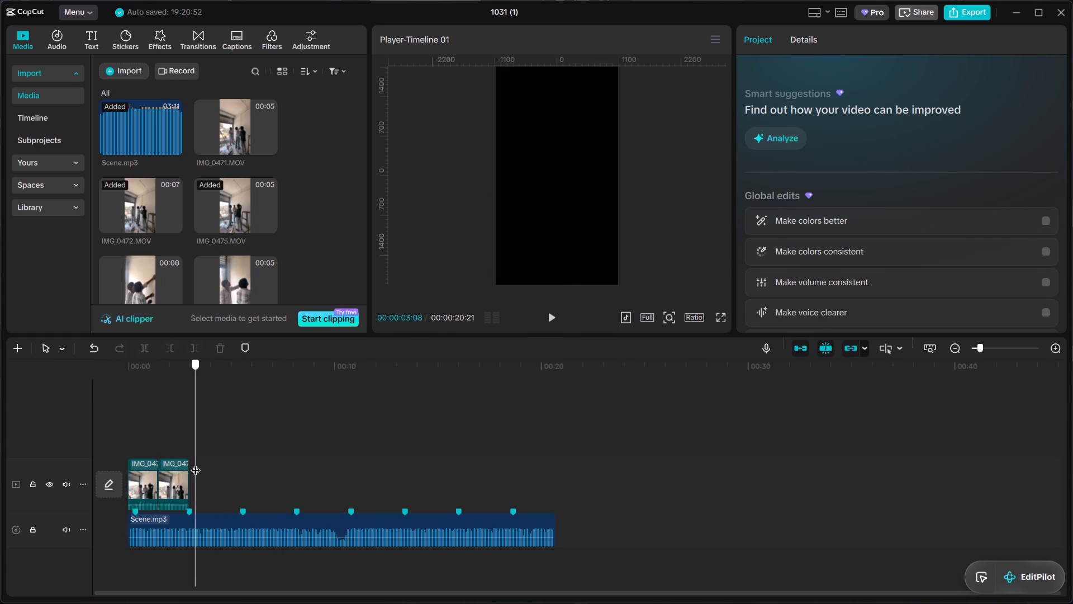
{"action": "left_click_drag", "start_coordinate": [196, 463], "coordinate": [160, 461]}
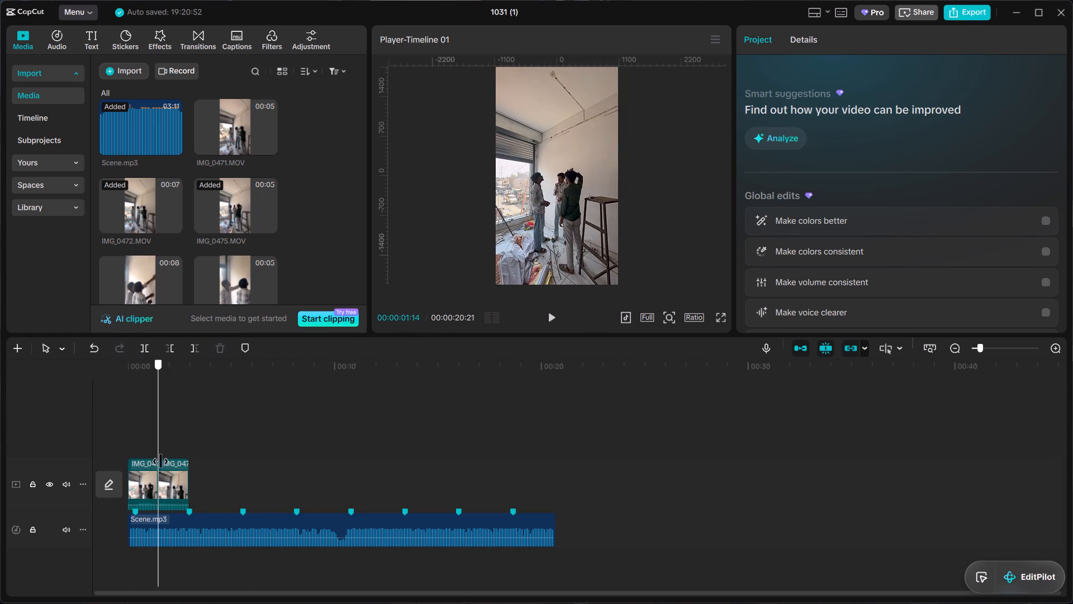
{"action": "left_click_drag", "start_coordinate": [160, 461], "coordinate": [170, 468]}
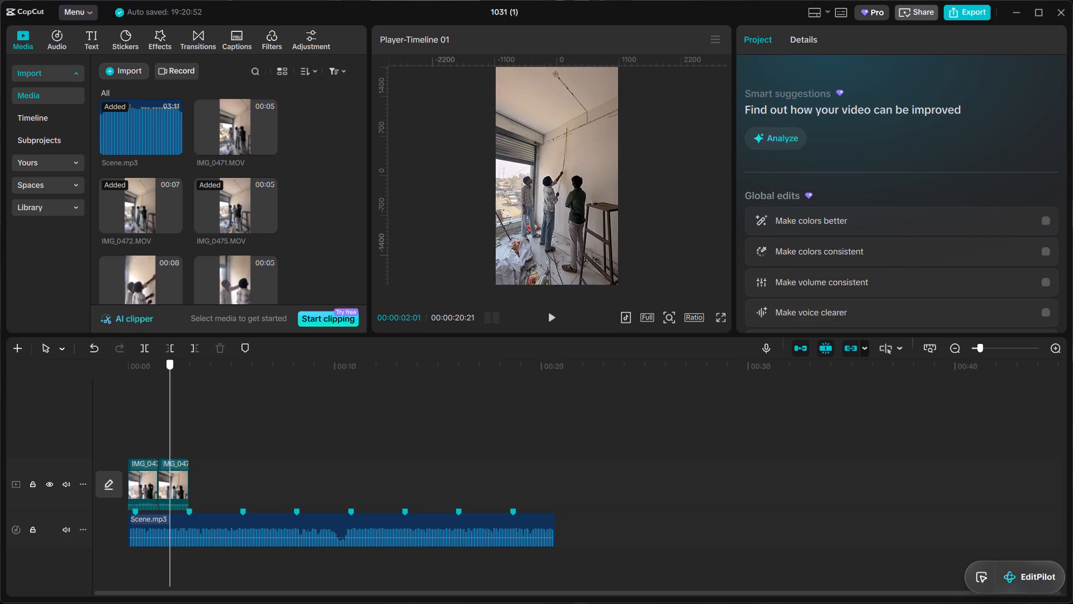
{"action": "left_click_drag", "start_coordinate": [170, 468], "coordinate": [146, 464]}
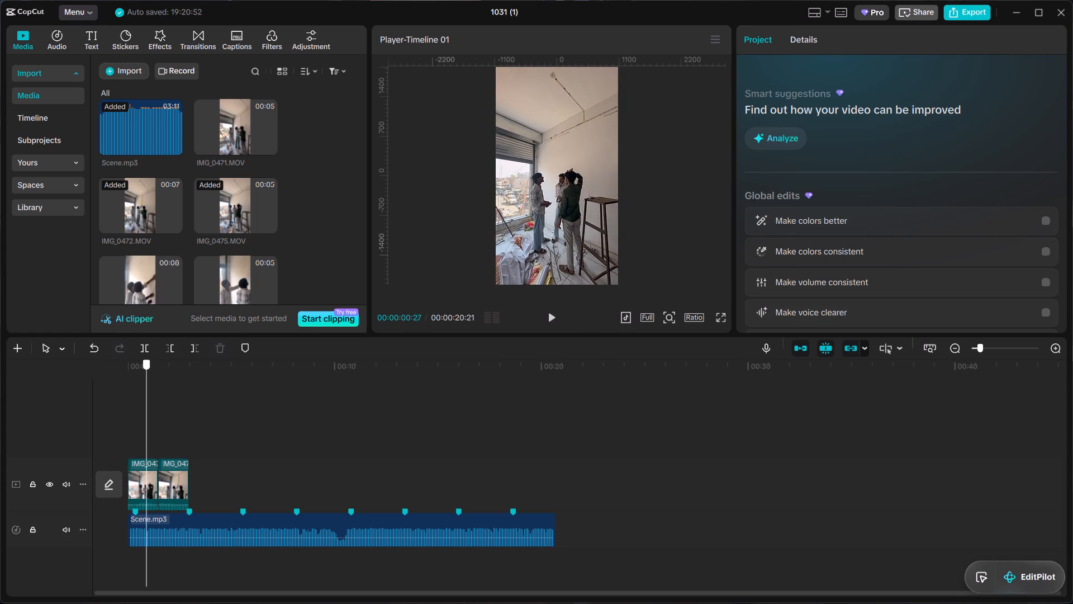
{"action": "left_click_drag", "start_coordinate": [146, 464], "coordinate": [187, 465]}
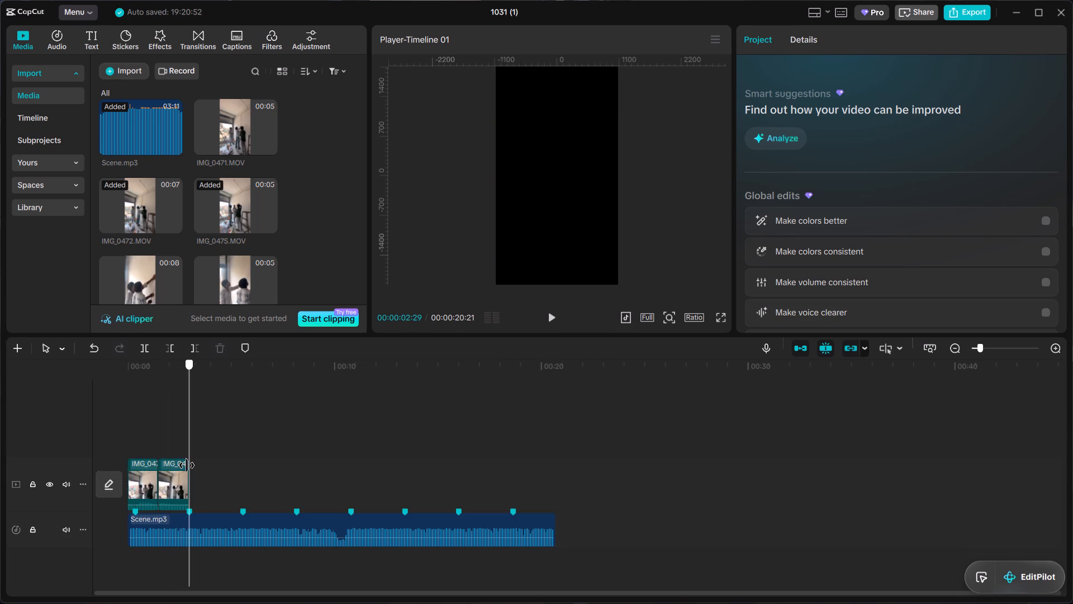
{"action": "left_click_drag", "start_coordinate": [187, 465], "coordinate": [135, 471]}
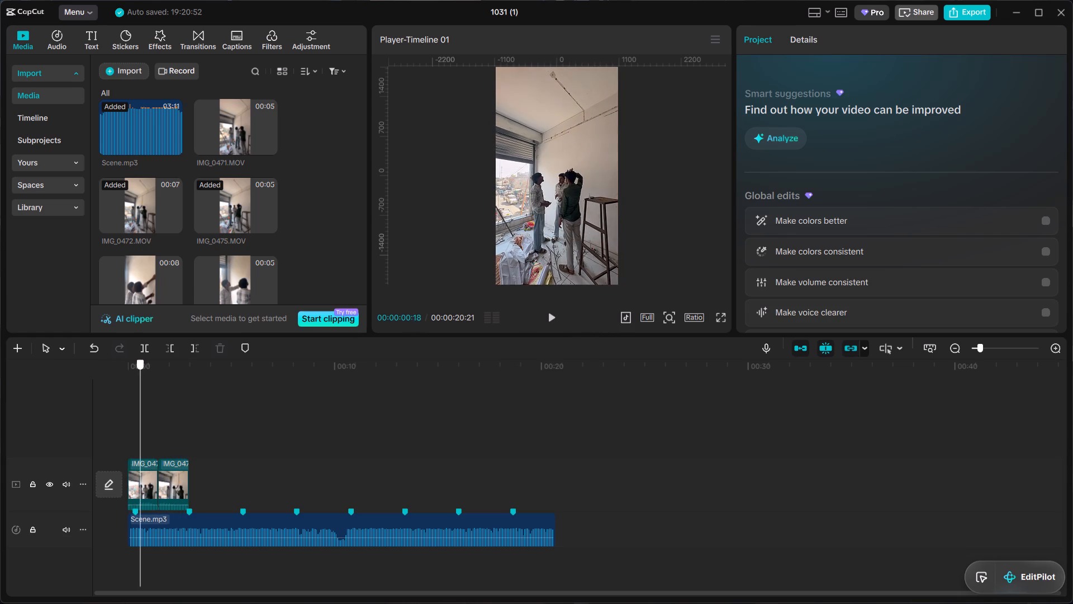
{"action": "left_click_drag", "start_coordinate": [135, 471], "coordinate": [190, 473]}
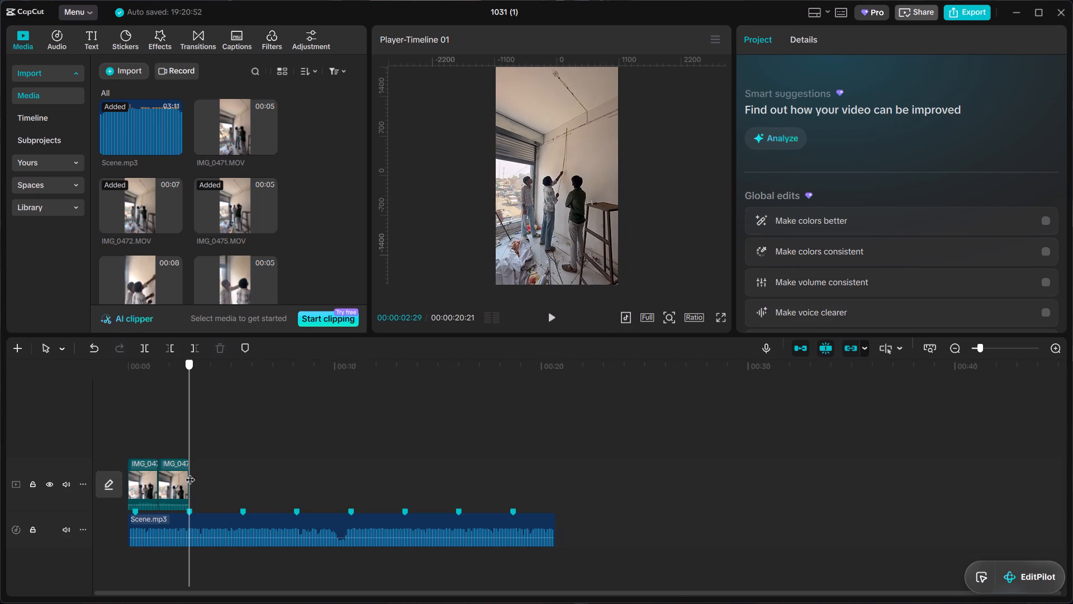
{"action": "left_click_drag", "start_coordinate": [190, 473], "coordinate": [76, 478]}
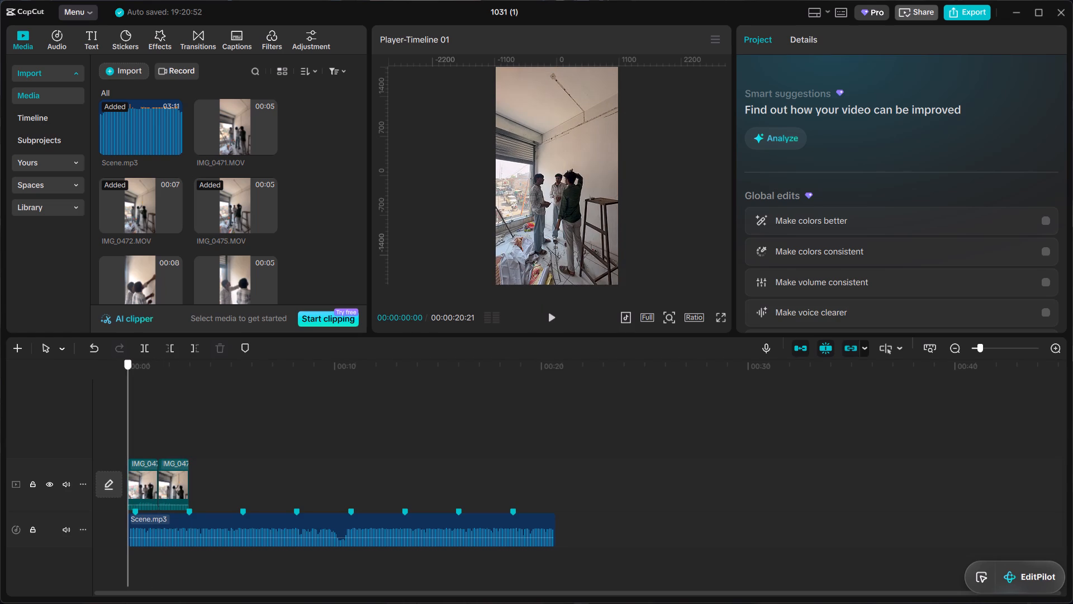
{"action": "left_click_drag", "start_coordinate": [76, 478], "coordinate": [168, 482]}
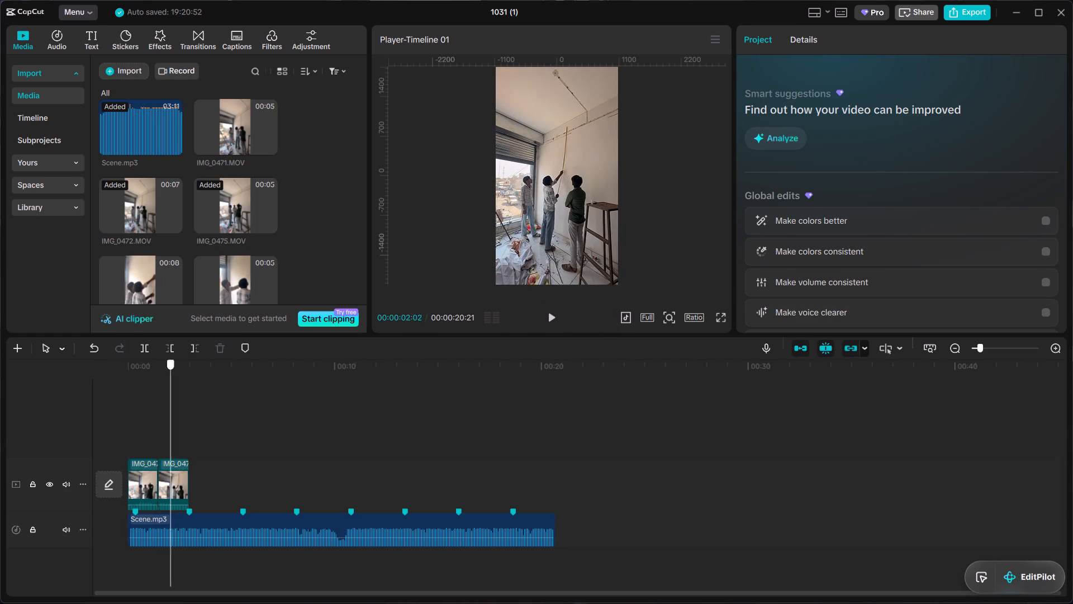
{"action": "left_click_drag", "start_coordinate": [168, 482], "coordinate": [94, 491]}
{"action": "left_click", "coordinate": [94, 491]}
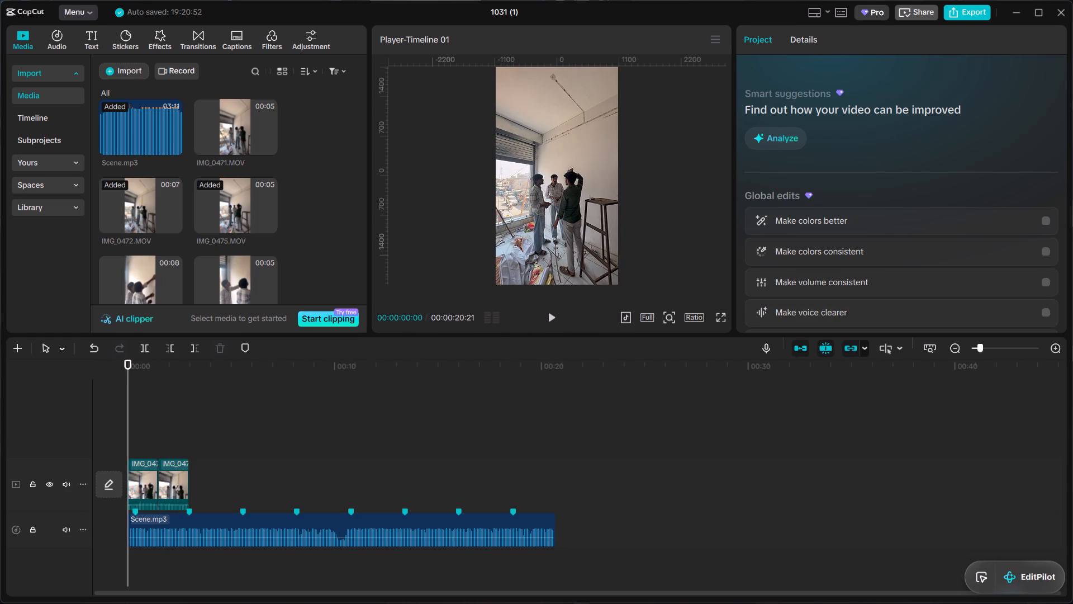
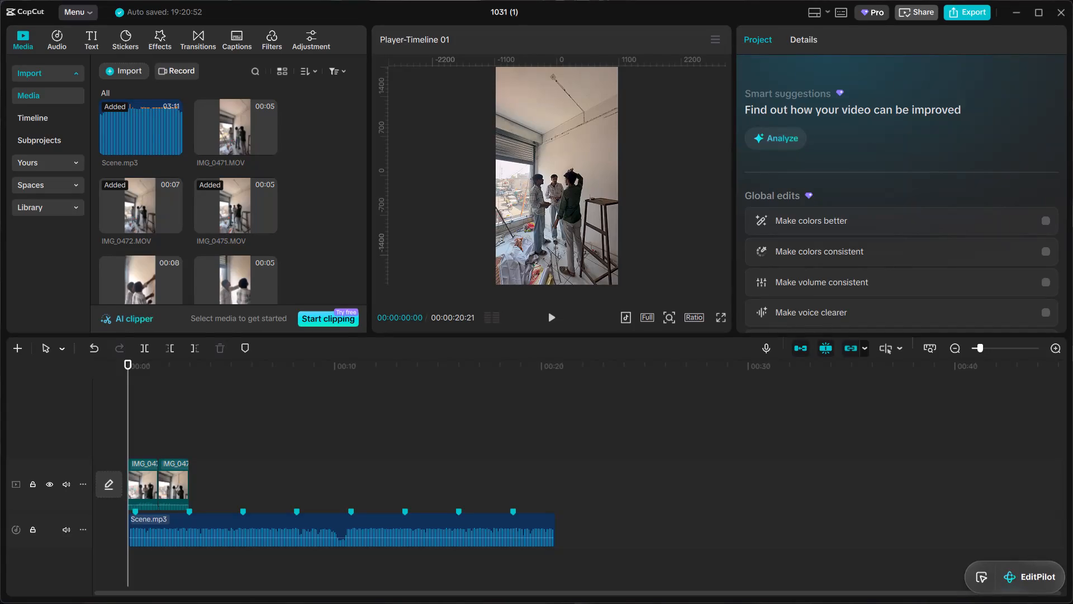
Fine-tune the end of IMG_0475.MOV so its cut to IMG_0472.MOV falls at 00:00:01:14.
{"action": "left_click", "coordinate": [141, 386]}
{"action": "left_click_drag", "start_coordinate": [141, 386], "coordinate": [140, 386]}
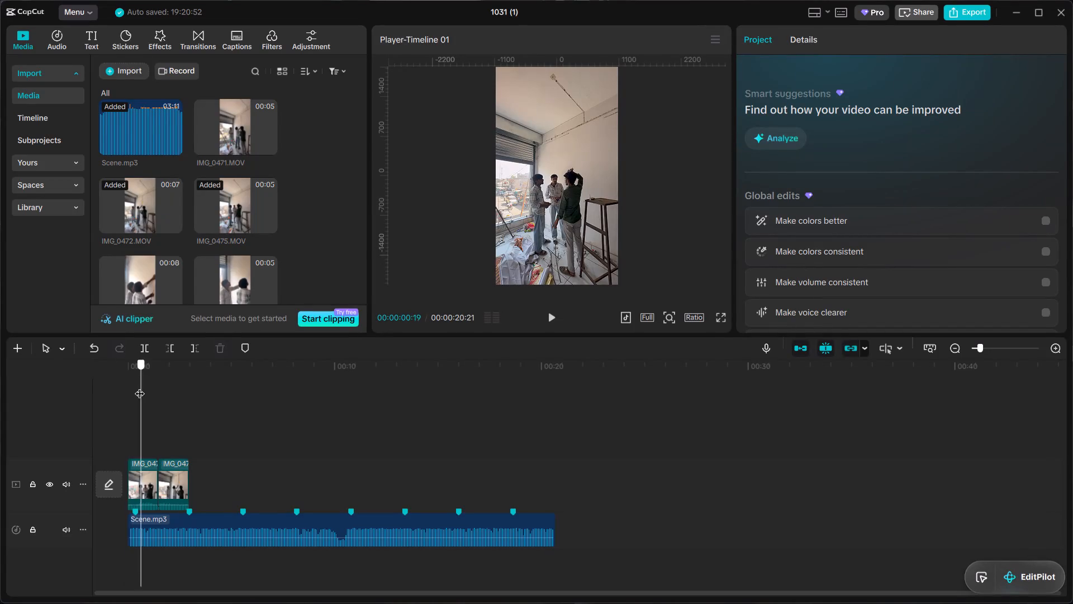
{"action": "left_click_drag", "start_coordinate": [140, 386], "coordinate": [156, 384]}
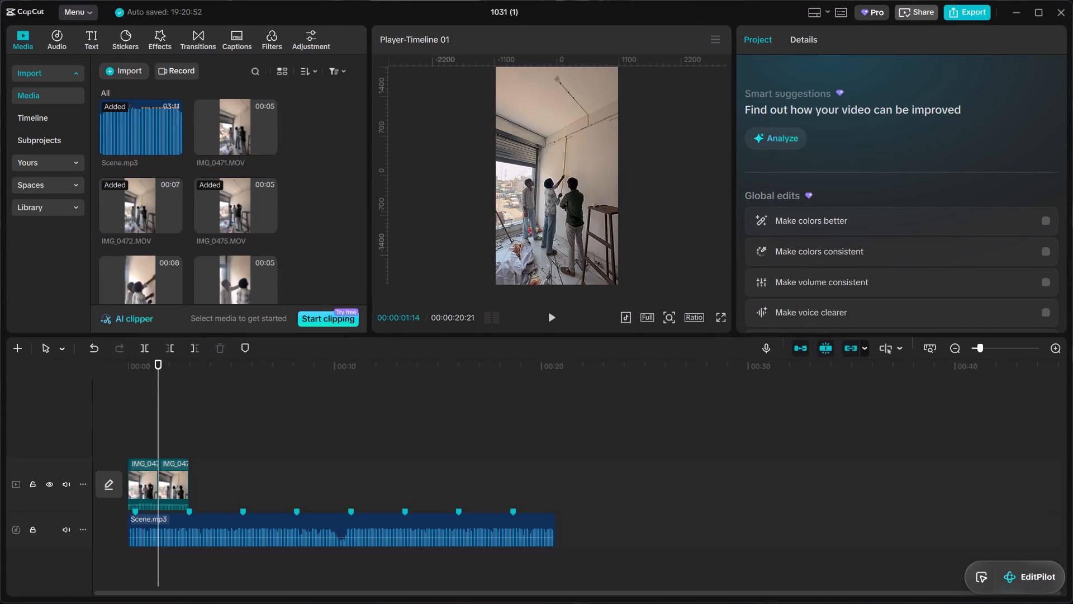
{"action": "left_click", "coordinate": [152, 473]}
{"action": "left_click", "coordinate": [156, 473]}
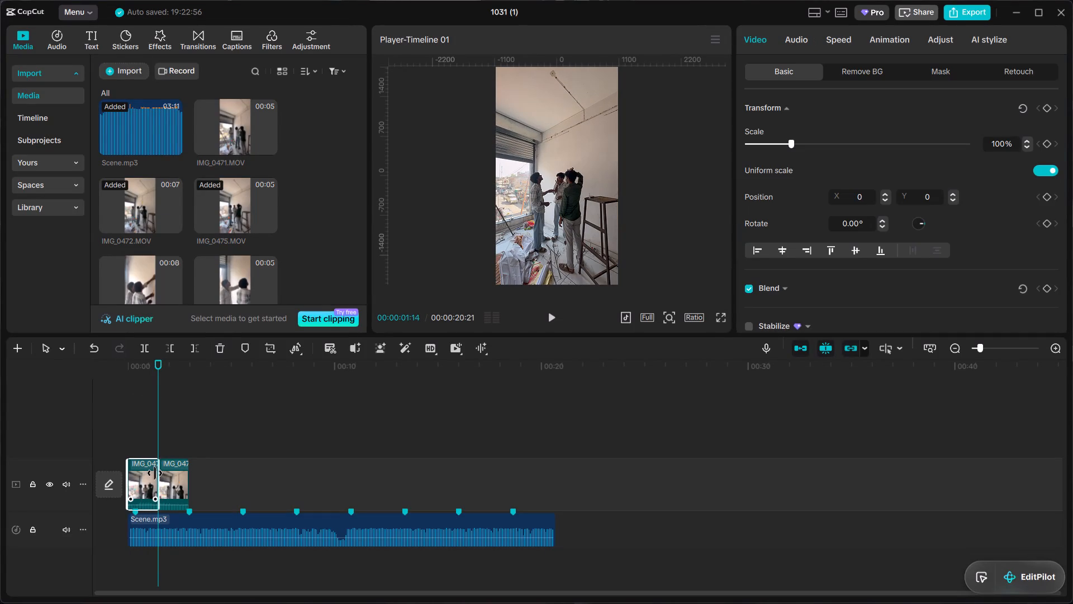
{"action": "left_click", "coordinate": [153, 475]}
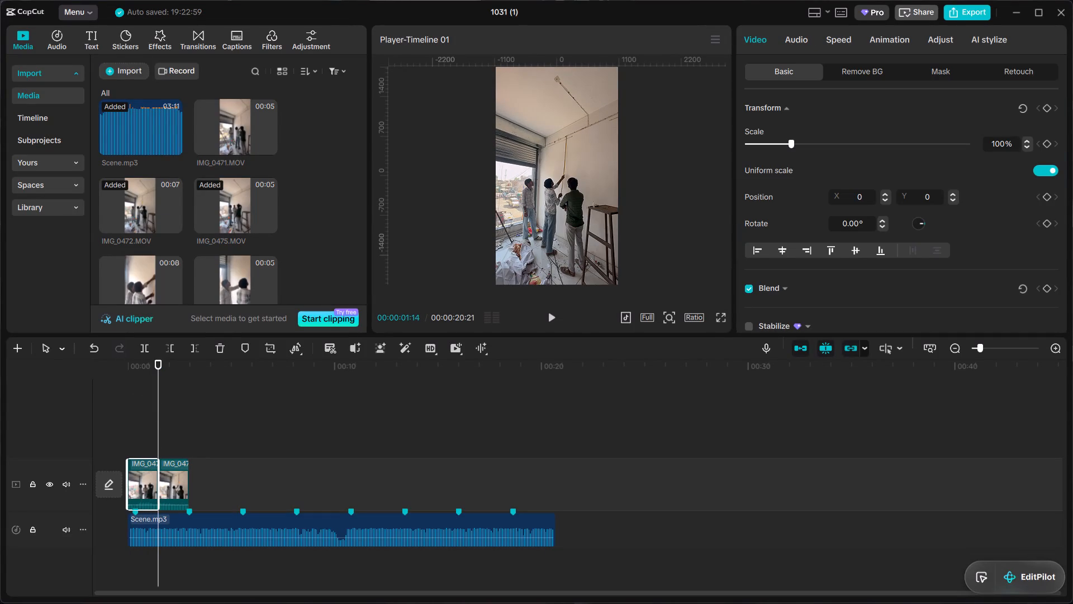
Realign the end of IMG_0472.MOV with the second beat marker at 00:00:02:29.
{"action": "left_click_drag", "start_coordinate": [157, 404], "coordinate": [163, 398]}
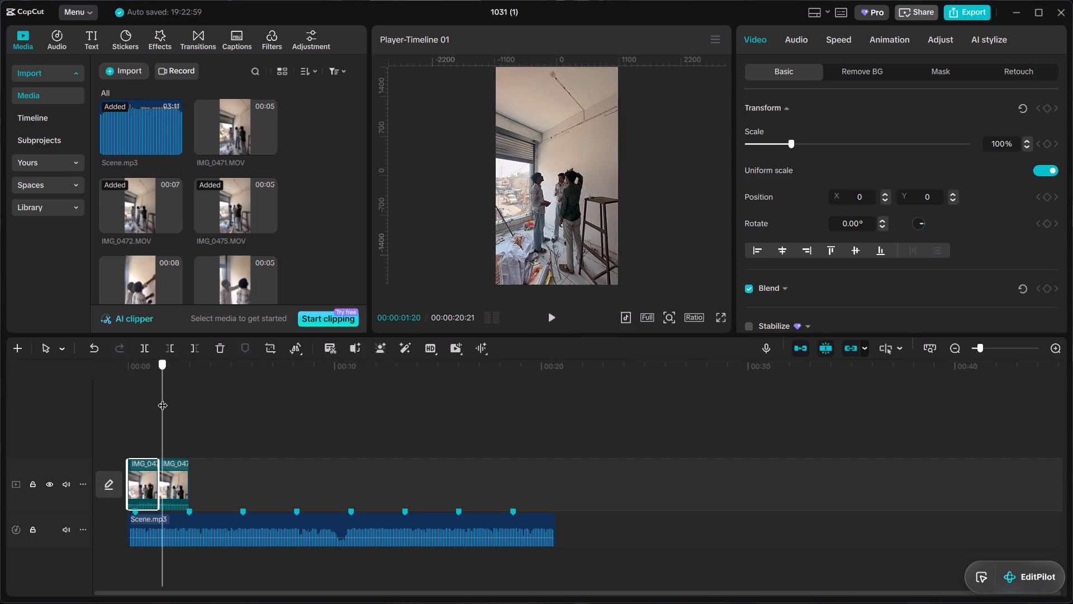
{"action": "left_click_drag", "start_coordinate": [163, 398], "coordinate": [189, 389]}
{"action": "left_click", "coordinate": [180, 464]}
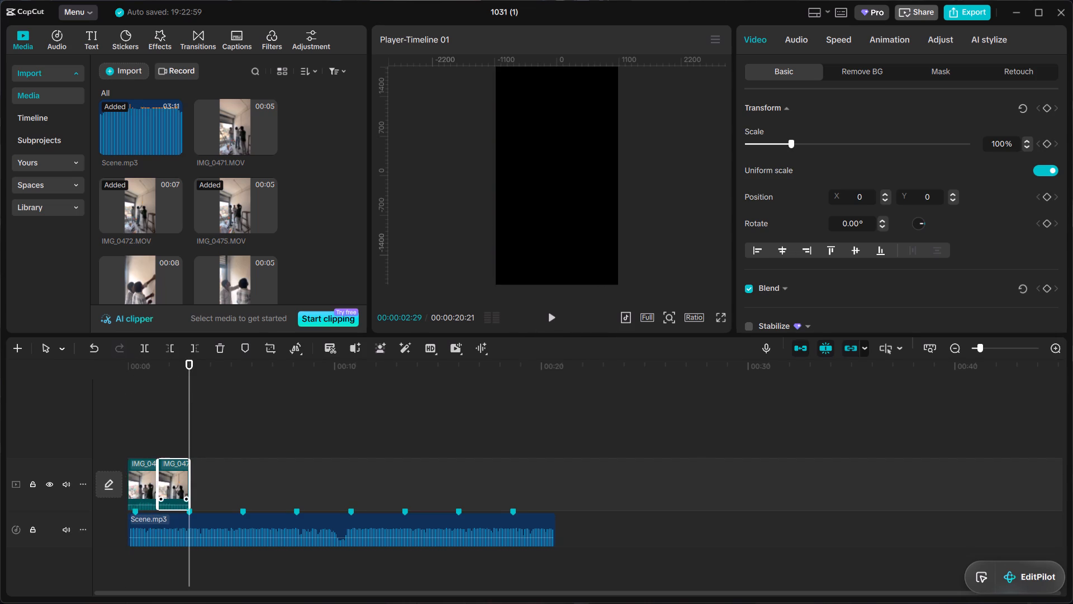
{"action": "left_click", "coordinate": [189, 468]}
Scrub back and forth through IMG_0475.MOV and IMG_0472.MOV to examine the cut against the first two beat markers, returning to the start.
{"action": "left_click_drag", "start_coordinate": [191, 381], "coordinate": [137, 371]}
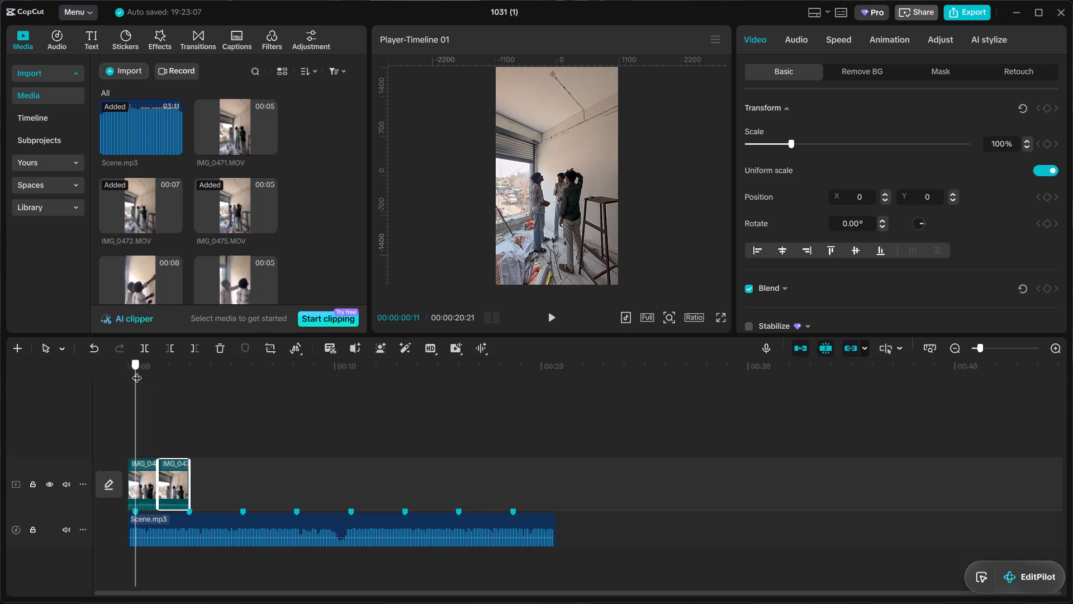
{"action": "left_click_drag", "start_coordinate": [137, 371], "coordinate": [188, 381]}
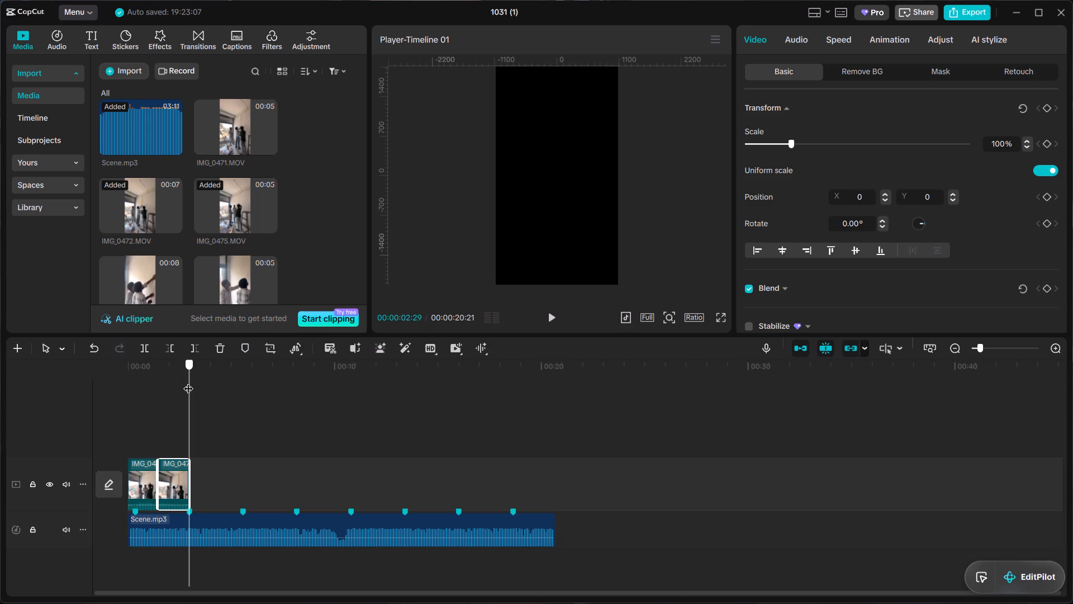
{"action": "left_click_drag", "start_coordinate": [188, 381], "coordinate": [137, 368]}
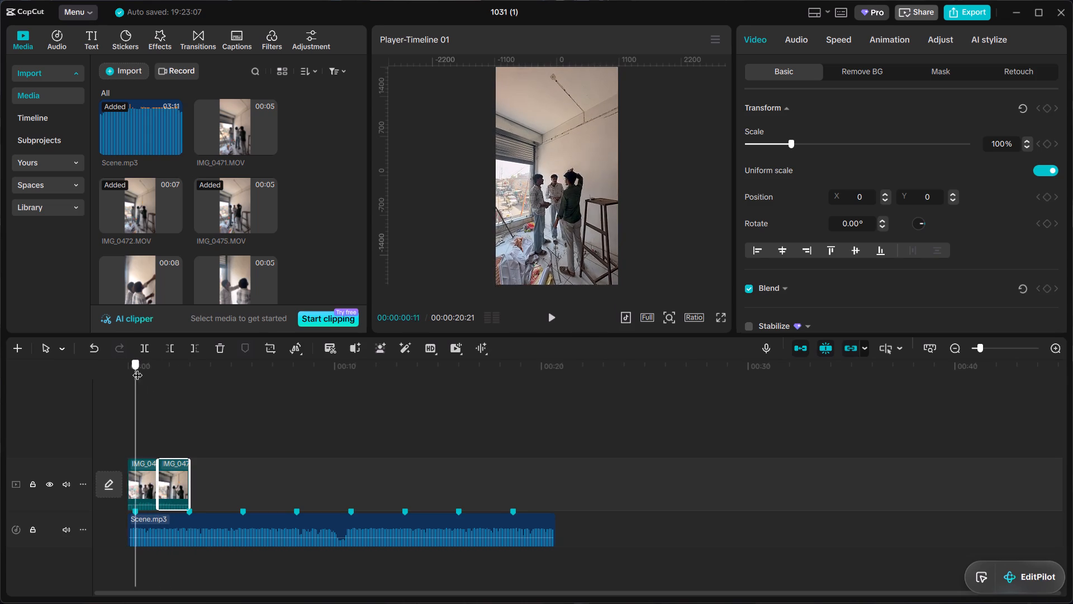
{"action": "left_click_drag", "start_coordinate": [137, 368], "coordinate": [153, 374]}
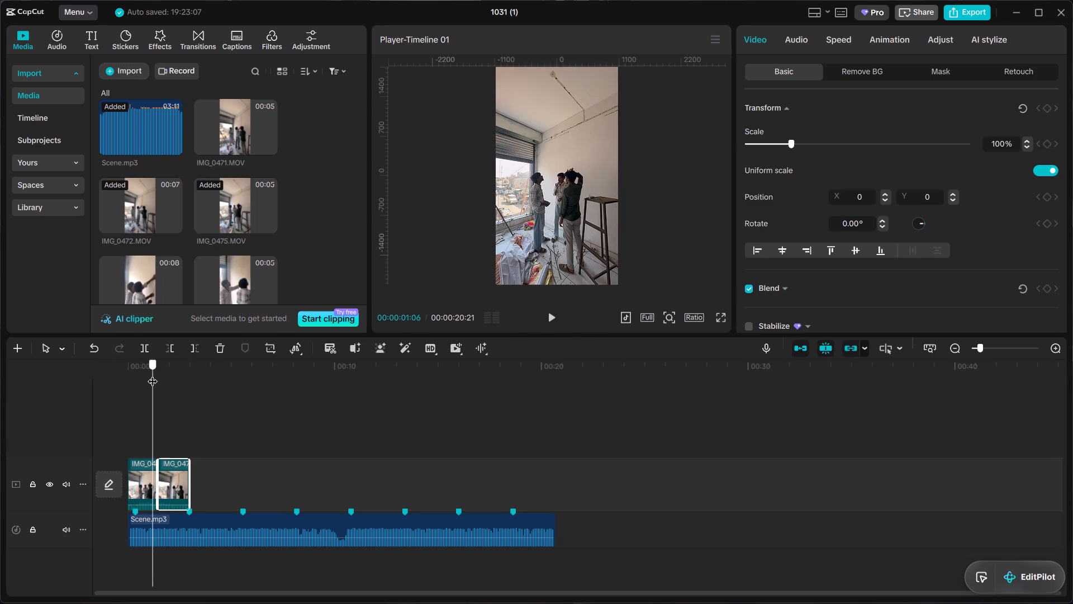
{"action": "left_click_drag", "start_coordinate": [153, 374], "coordinate": [181, 375]}
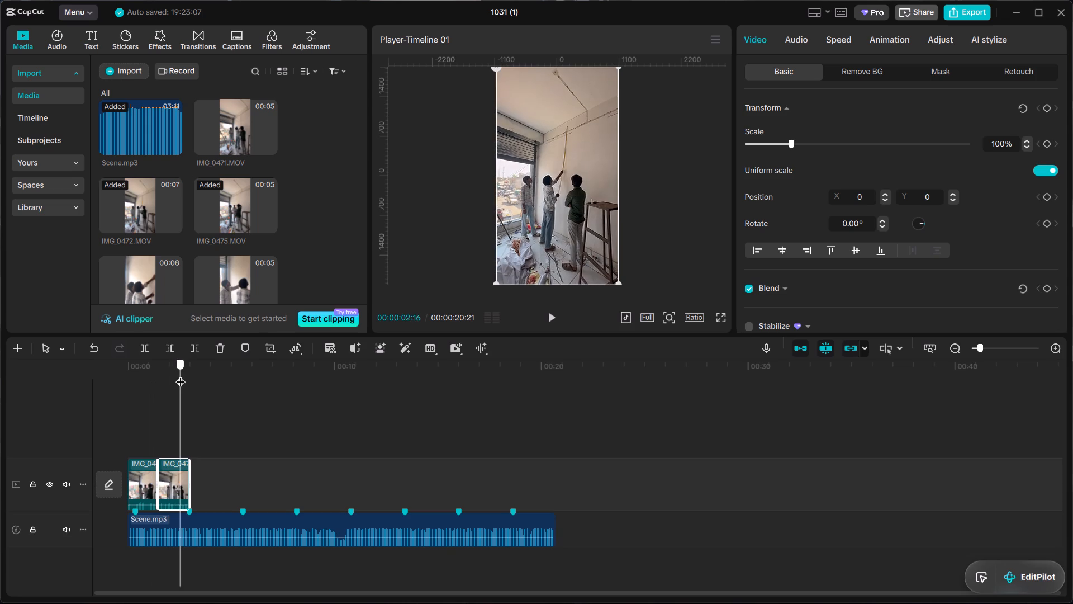
{"action": "left_click_drag", "start_coordinate": [181, 375], "coordinate": [123, 372]}
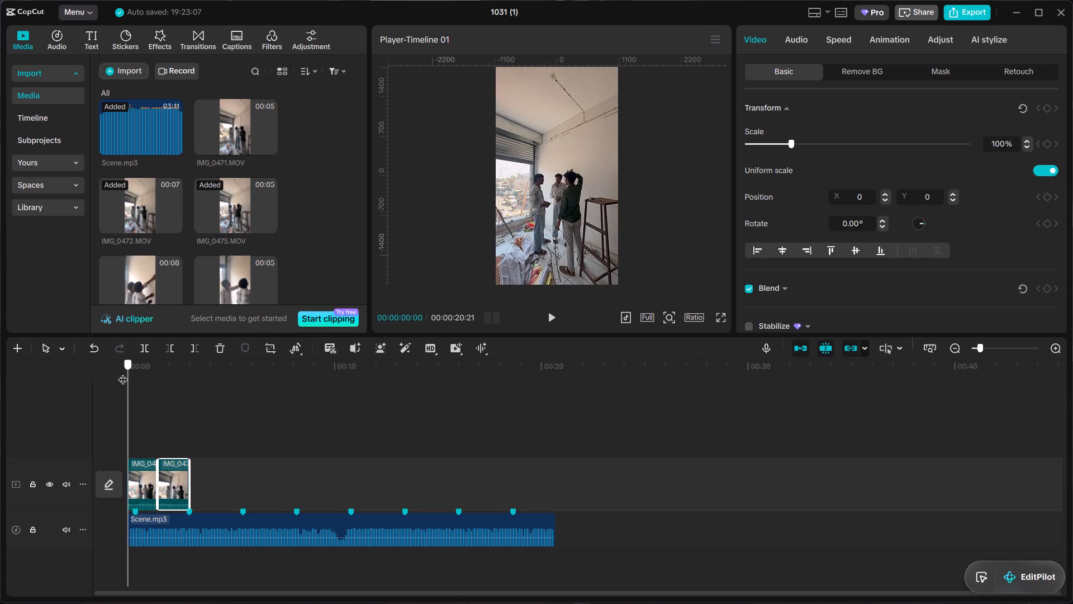
{"action": "left_click_drag", "start_coordinate": [123, 372], "coordinate": [173, 371]}
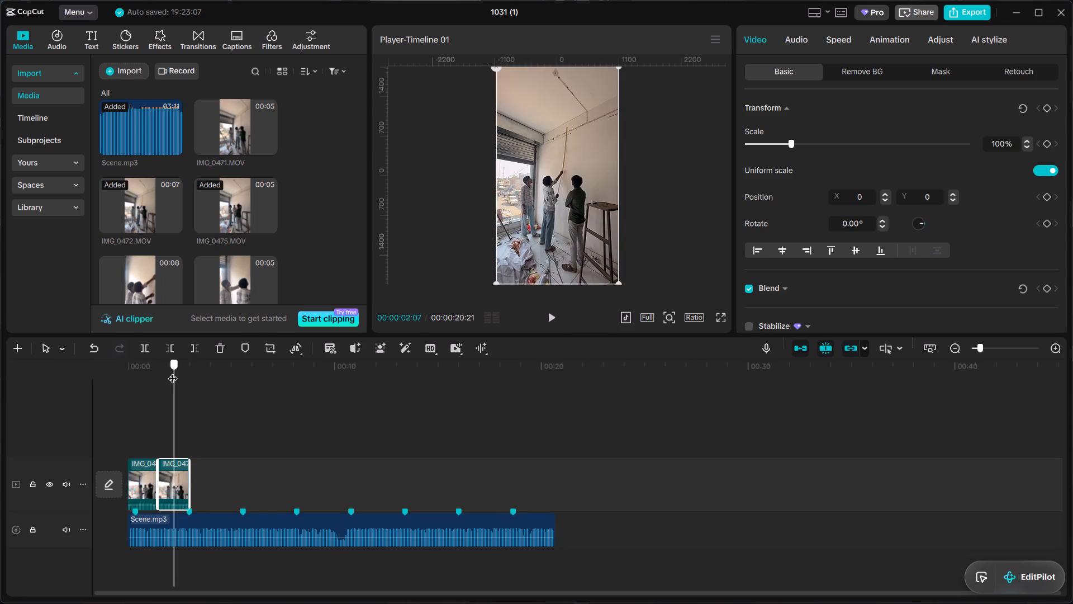
{"action": "left_click_drag", "start_coordinate": [173, 371], "coordinate": [130, 360]}
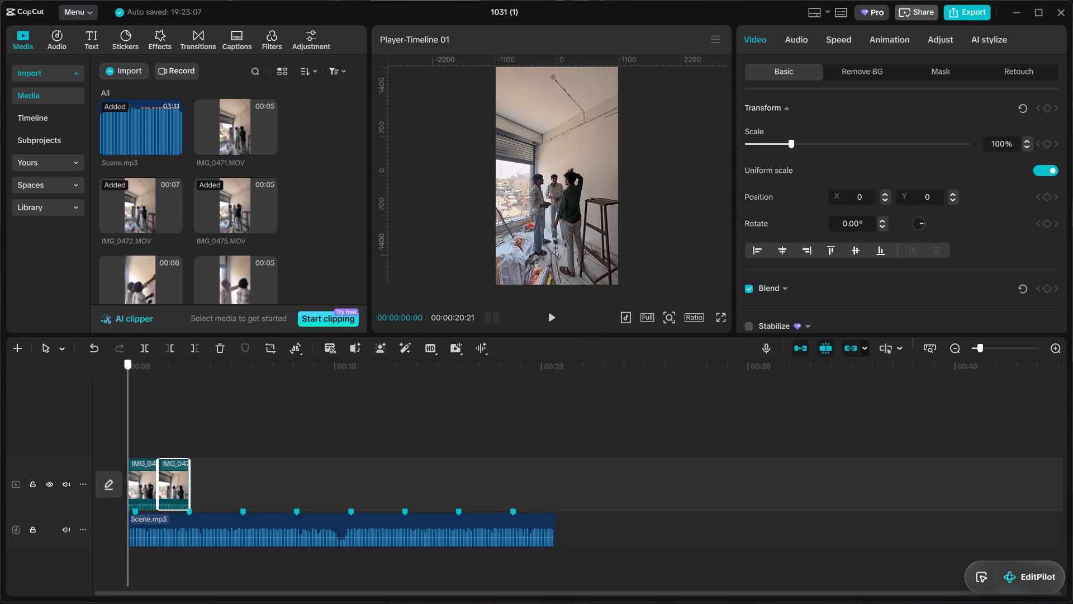
{"action": "left_click_drag", "start_coordinate": [130, 360], "coordinate": [190, 364]}
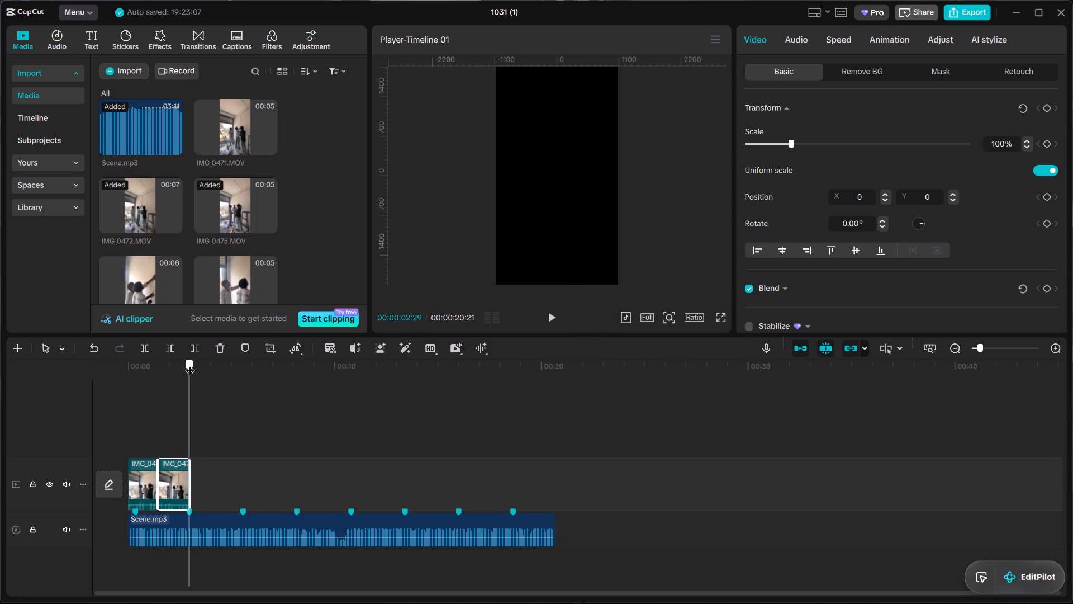
{"action": "left_click_drag", "start_coordinate": [190, 364], "coordinate": [120, 355]}
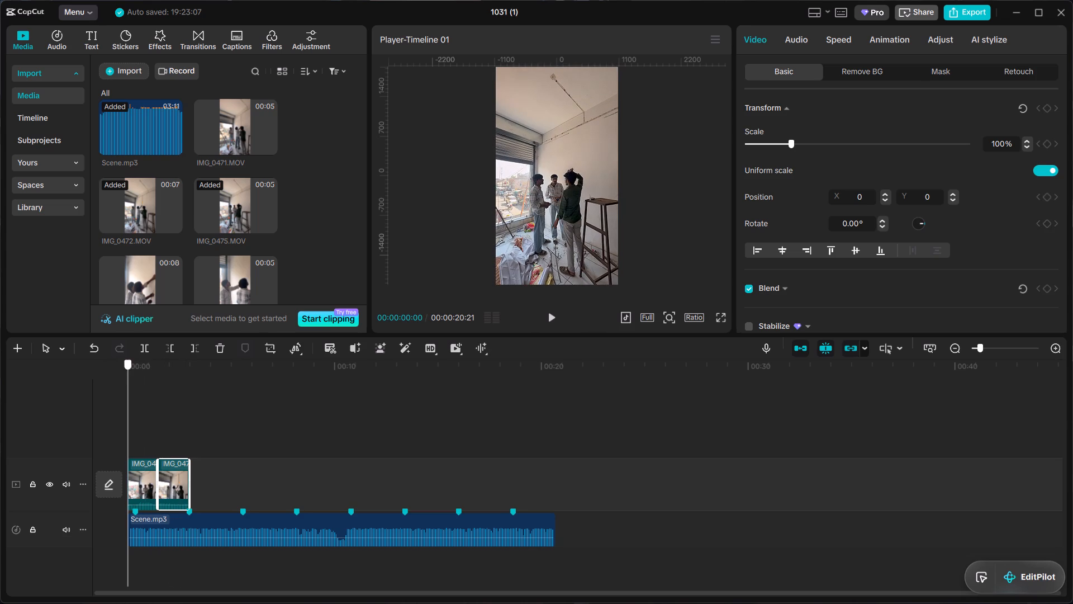
{"action": "left_click_drag", "start_coordinate": [120, 355], "coordinate": [123, 352]}
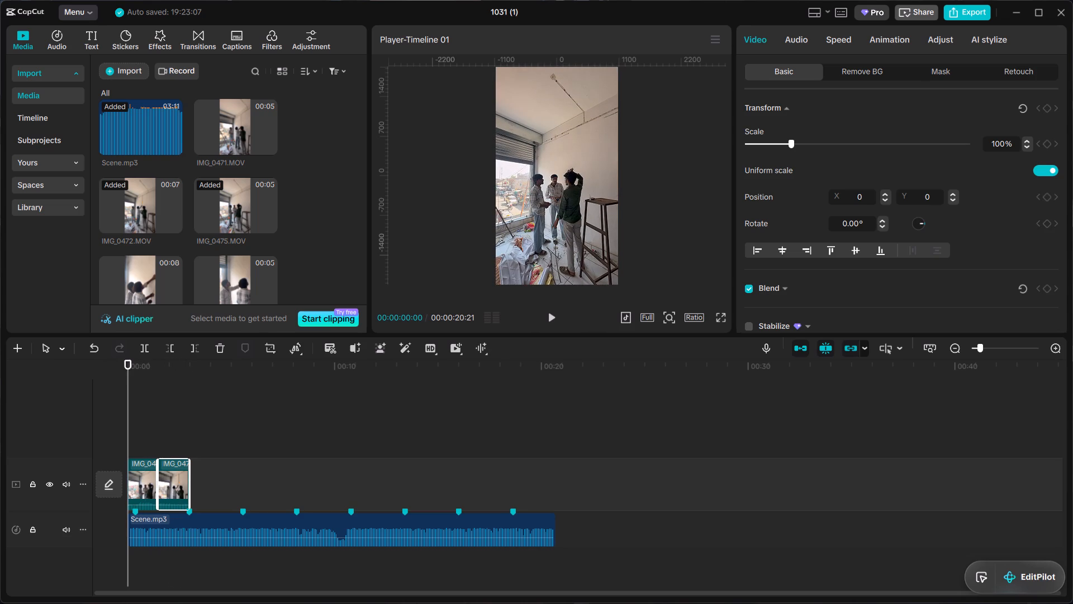
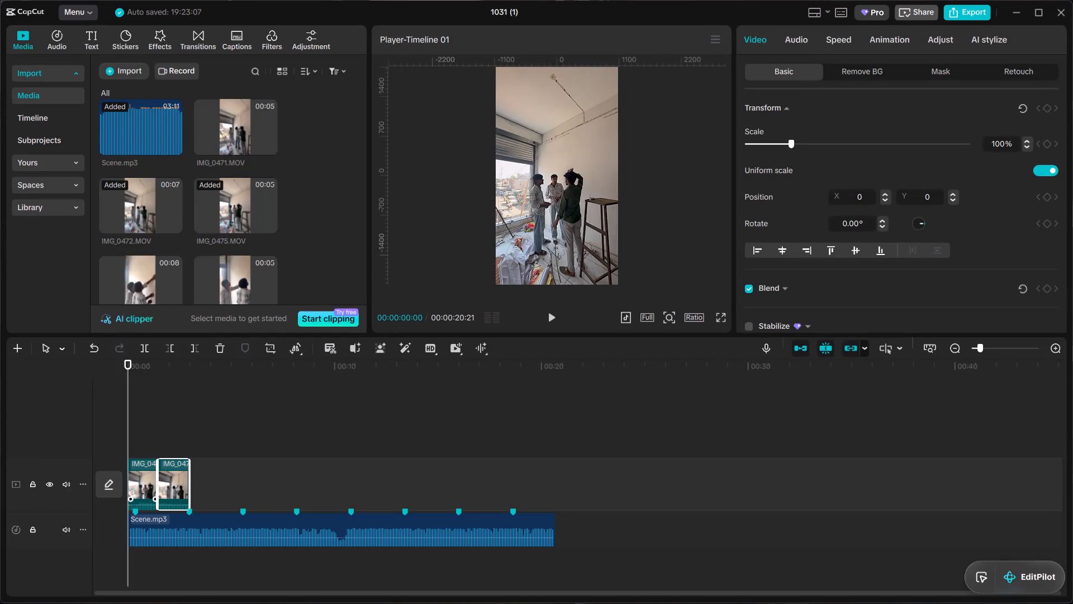
Scrub repeatedly from the start through IMG_0475.MOV and IMG_0472.MOV to examine their cut against the music and first two beat markers.
{"action": "left_click_drag", "start_coordinate": [130, 404], "coordinate": [163, 407]}
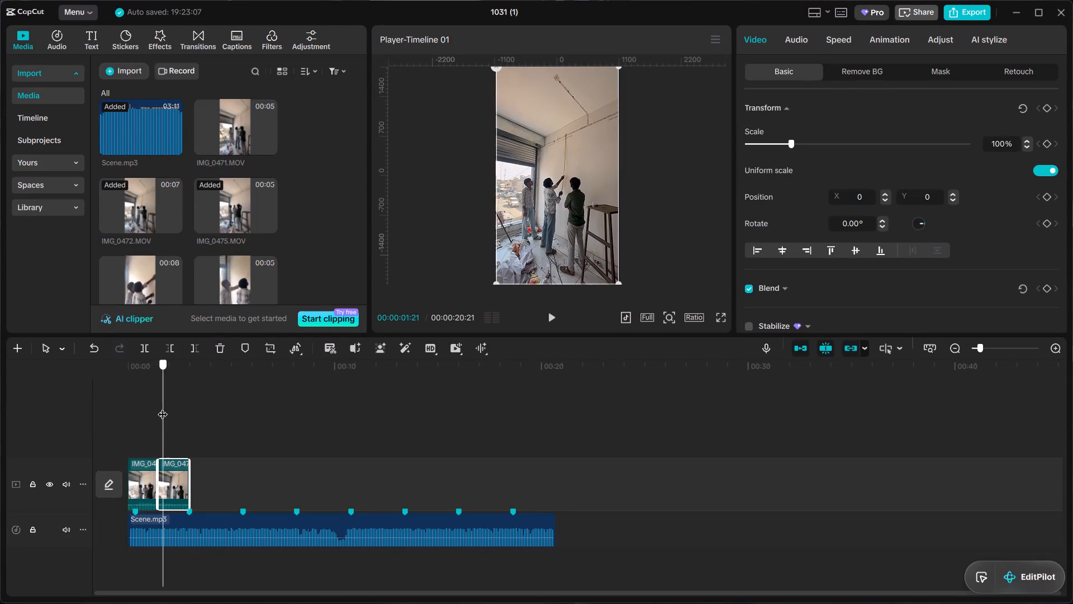
{"action": "left_click_drag", "start_coordinate": [163, 407], "coordinate": [113, 402]}
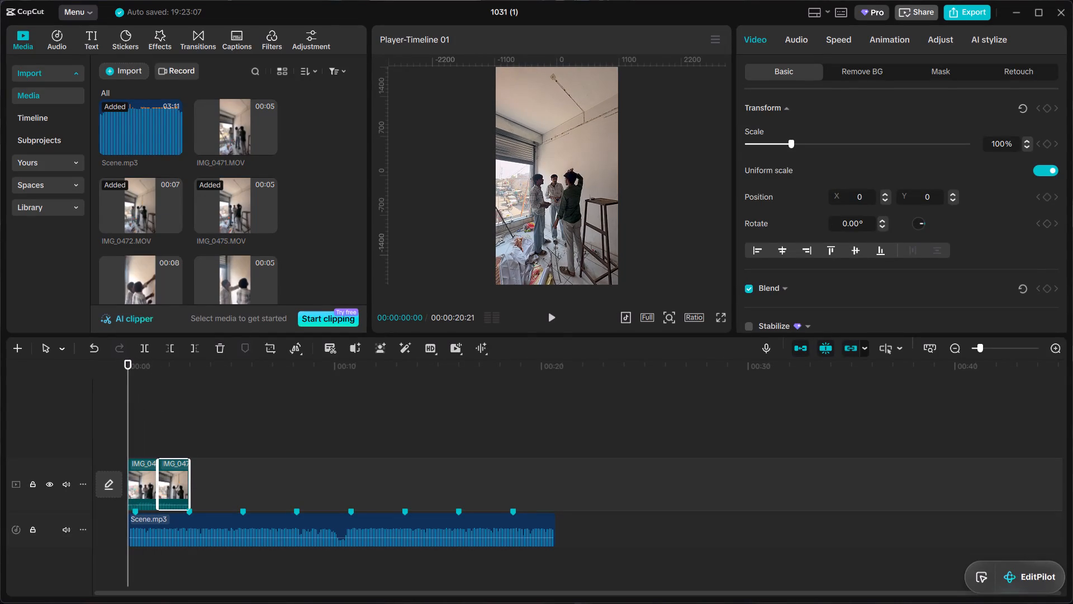
{"action": "left_click_drag", "start_coordinate": [112, 402], "coordinate": [118, 399]}
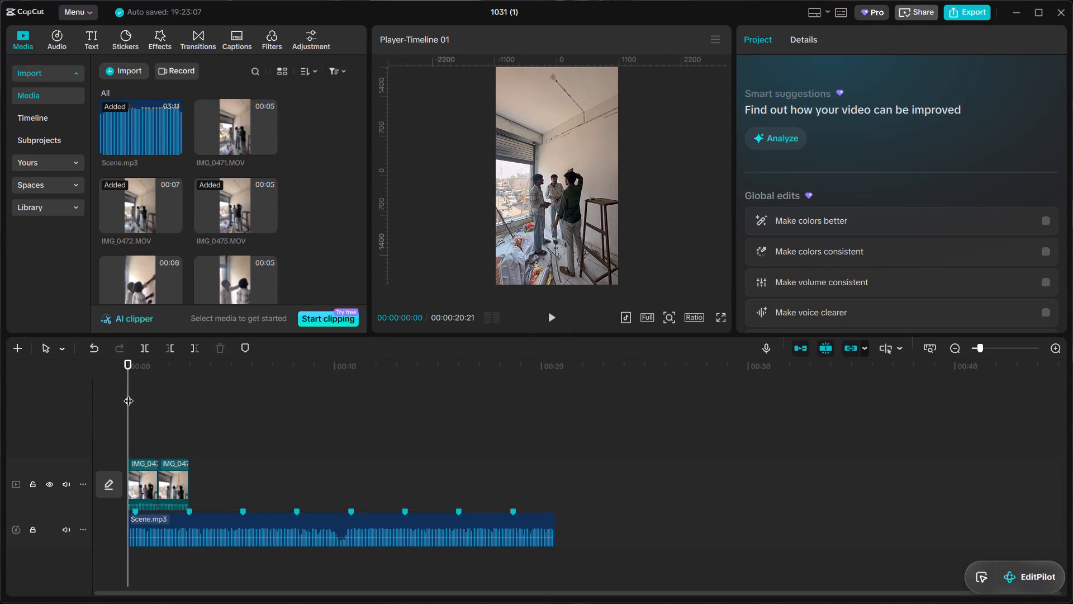
{"action": "left_click_drag", "start_coordinate": [129, 394], "coordinate": [135, 405]}
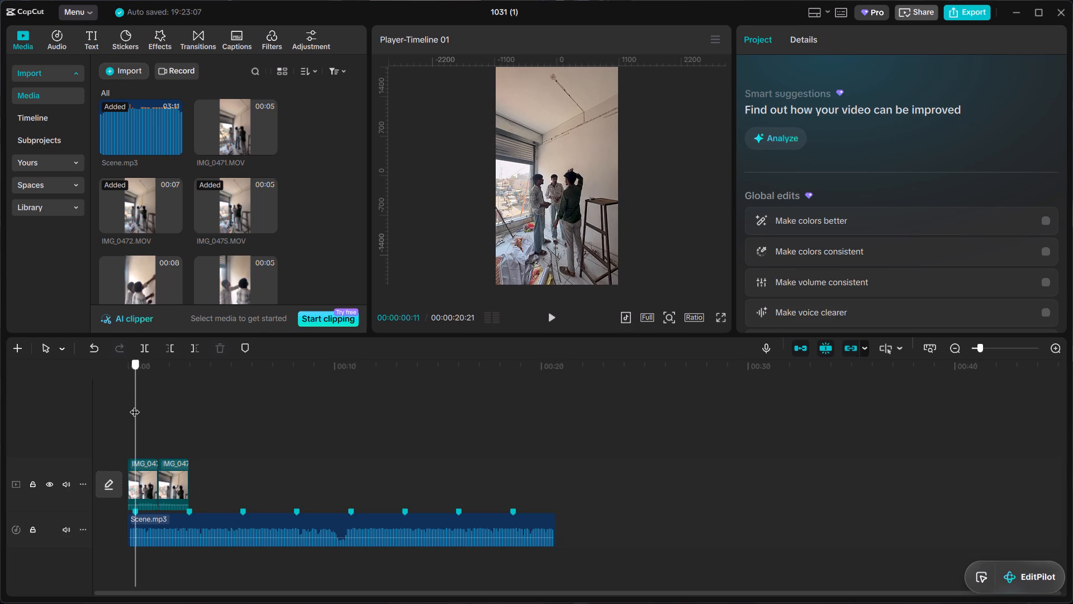
{"action": "left_click_drag", "start_coordinate": [135, 405], "coordinate": [118, 410]}
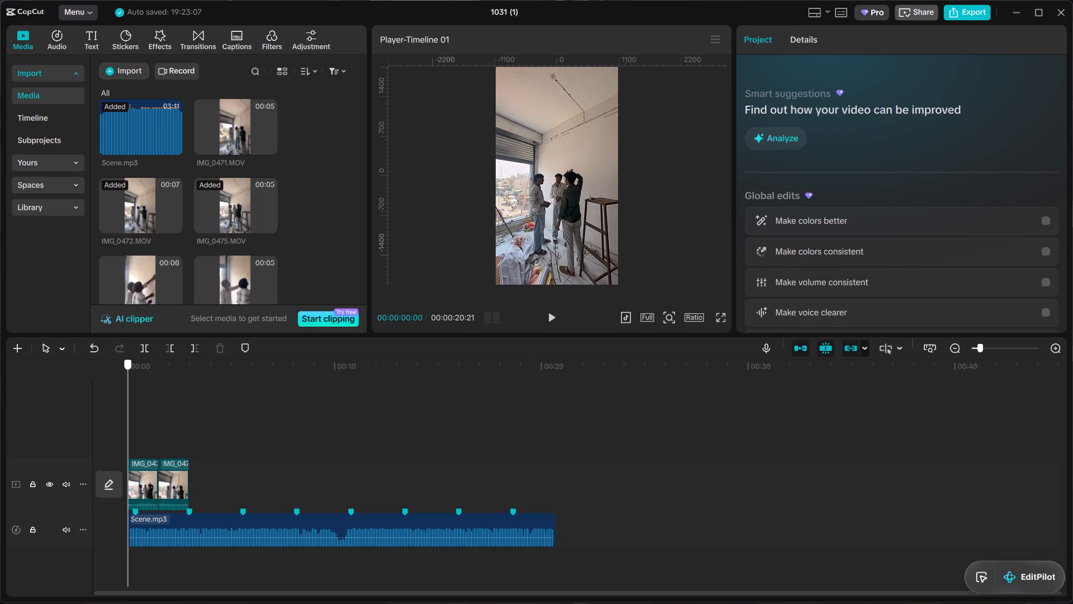
{"action": "left_click_drag", "start_coordinate": [118, 410], "coordinate": [160, 416]}
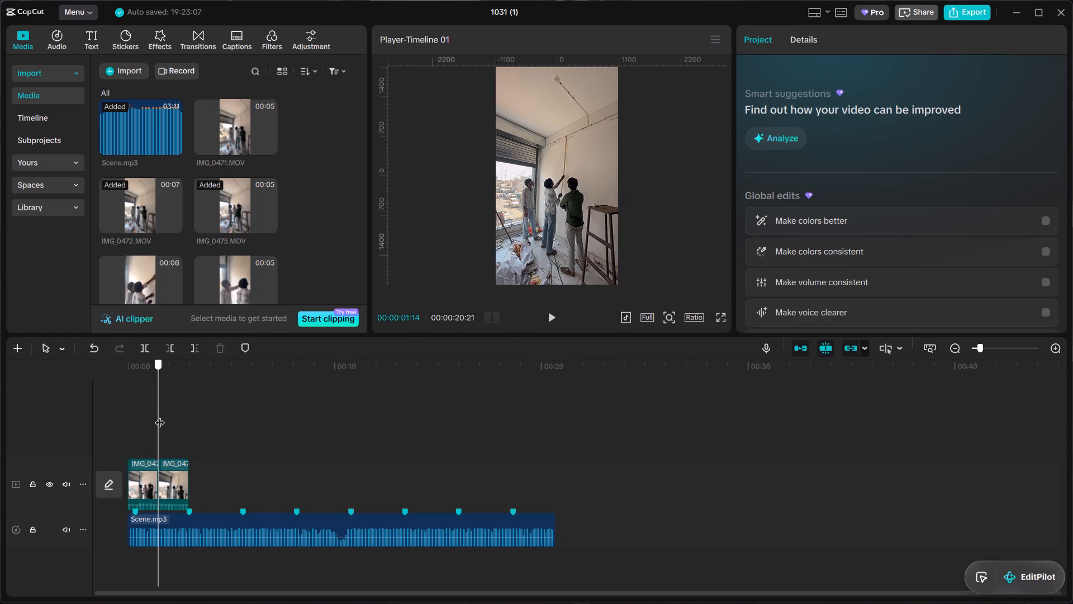
{"action": "left_click_drag", "start_coordinate": [160, 416], "coordinate": [115, 413]}
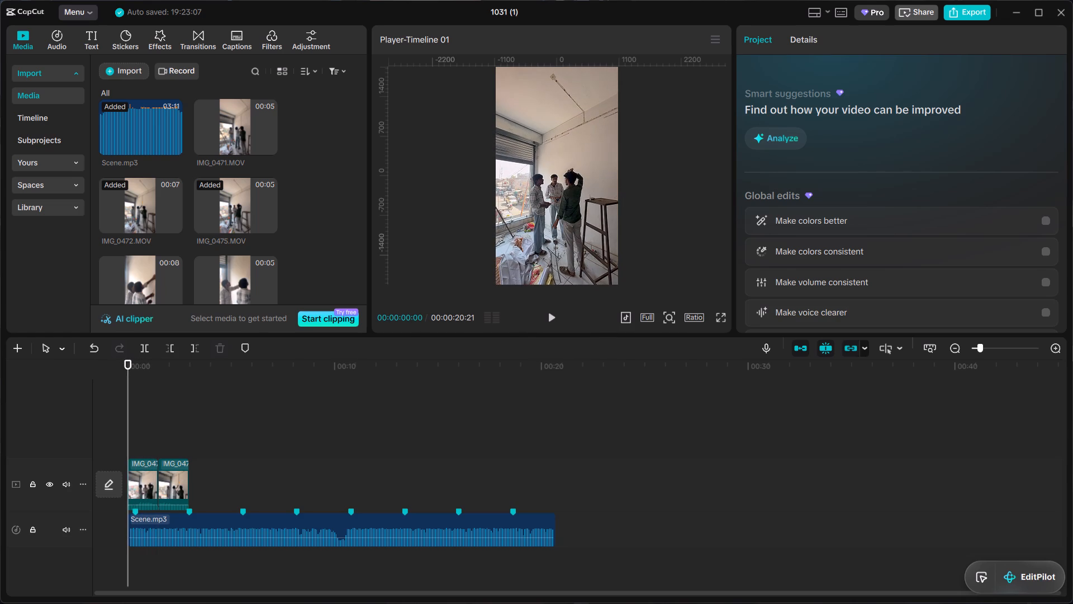
{"action": "left_click_drag", "start_coordinate": [129, 399], "coordinate": [135, 400]}
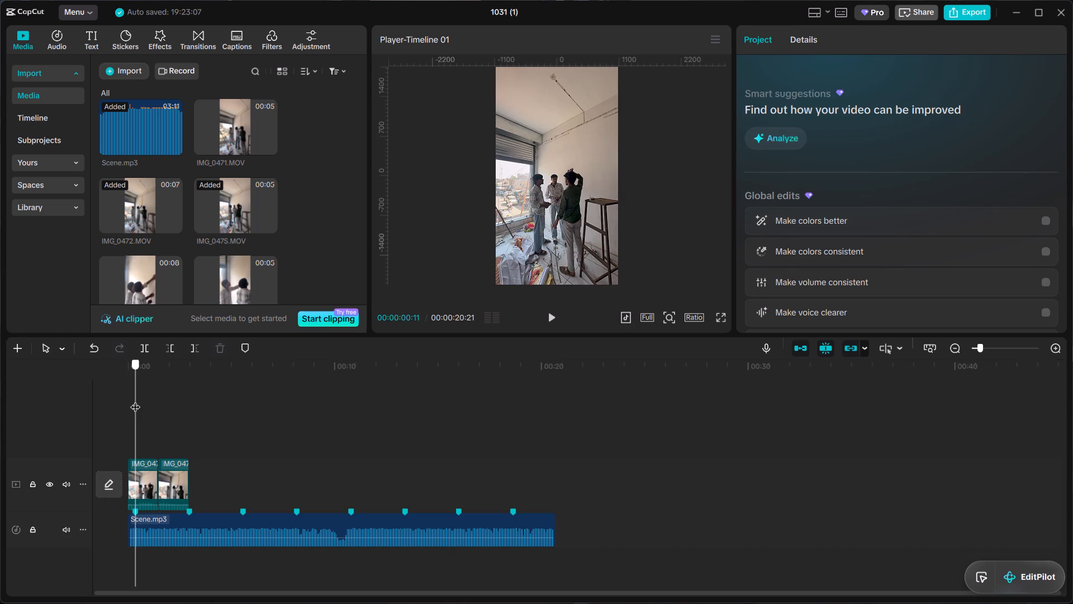
{"action": "left_click_drag", "start_coordinate": [135, 400], "coordinate": [132, 396]}
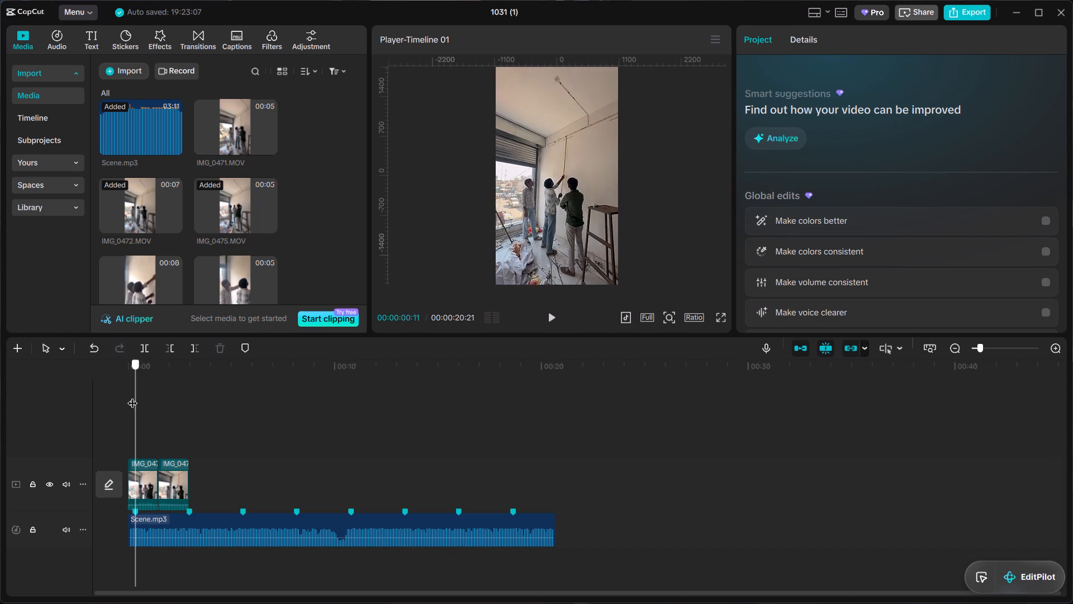
{"action": "left_click_drag", "start_coordinate": [132, 396], "coordinate": [112, 383]}
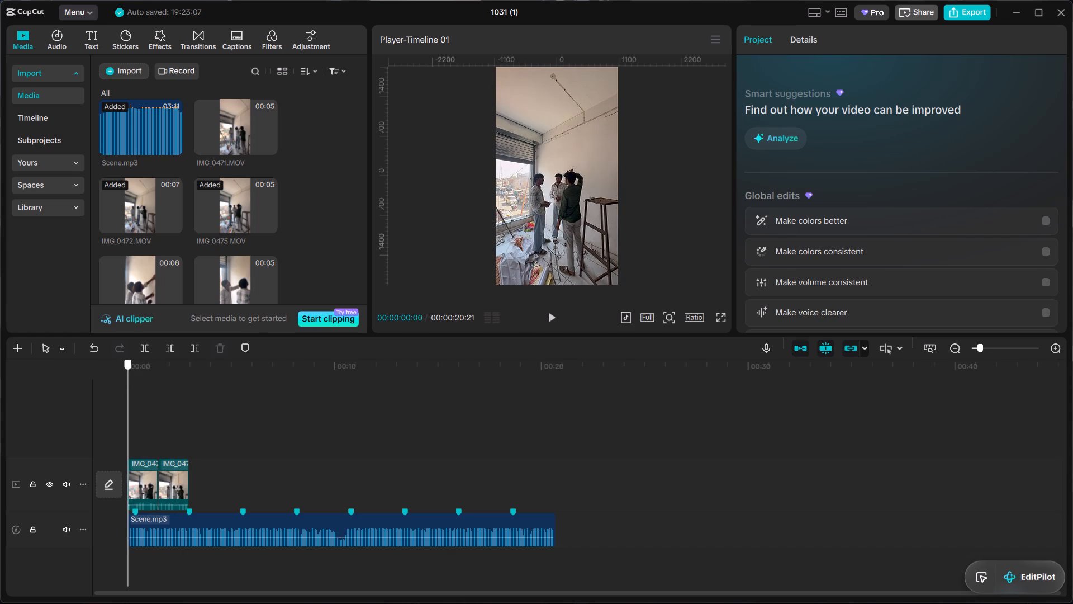
{"action": "left_click_drag", "start_coordinate": [112, 383], "coordinate": [144, 382]}
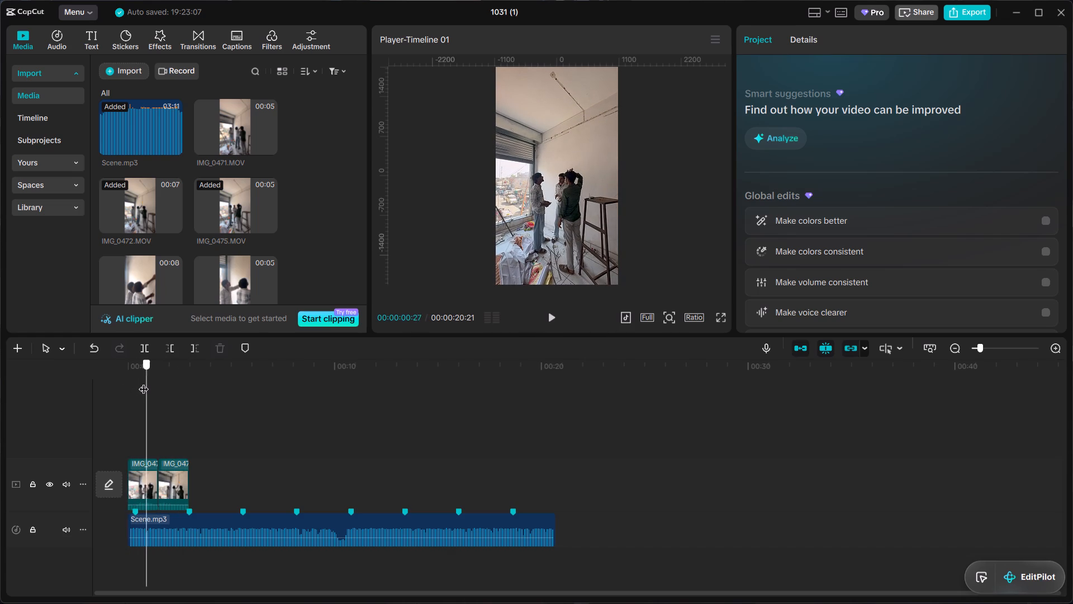
{"action": "left_click_drag", "start_coordinate": [144, 382], "coordinate": [118, 377]}
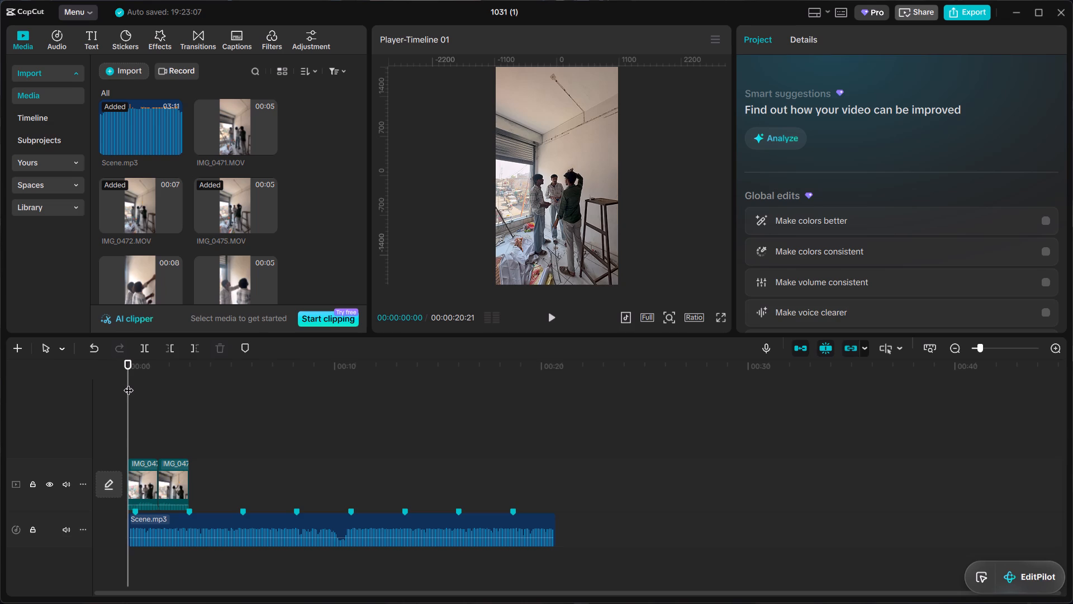
{"action": "left_click_drag", "start_coordinate": [128, 392], "coordinate": [156, 403]}
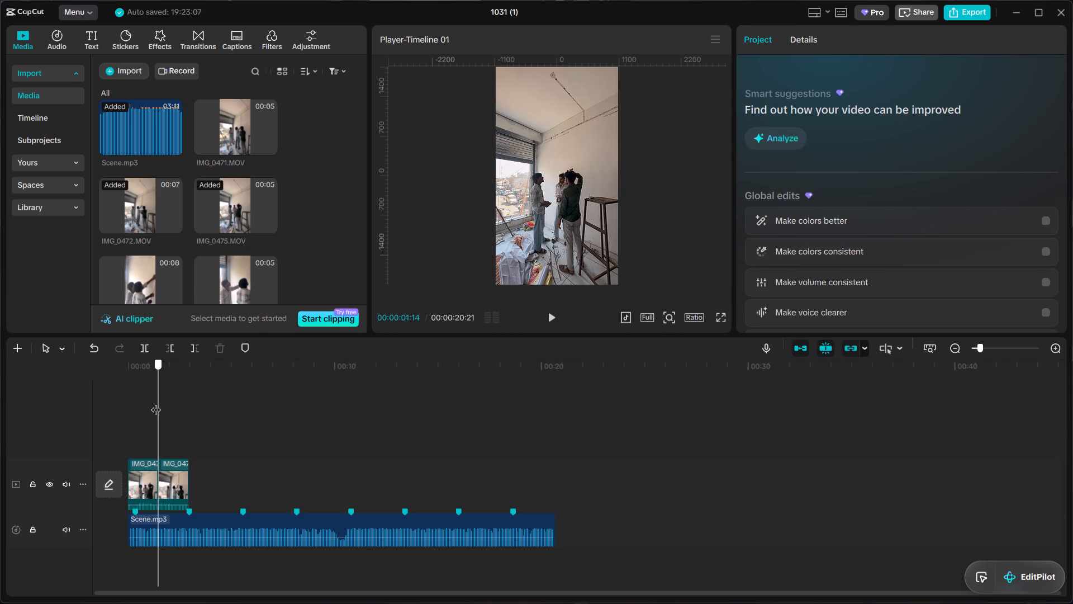
{"action": "left_click_drag", "start_coordinate": [156, 403], "coordinate": [151, 405]}
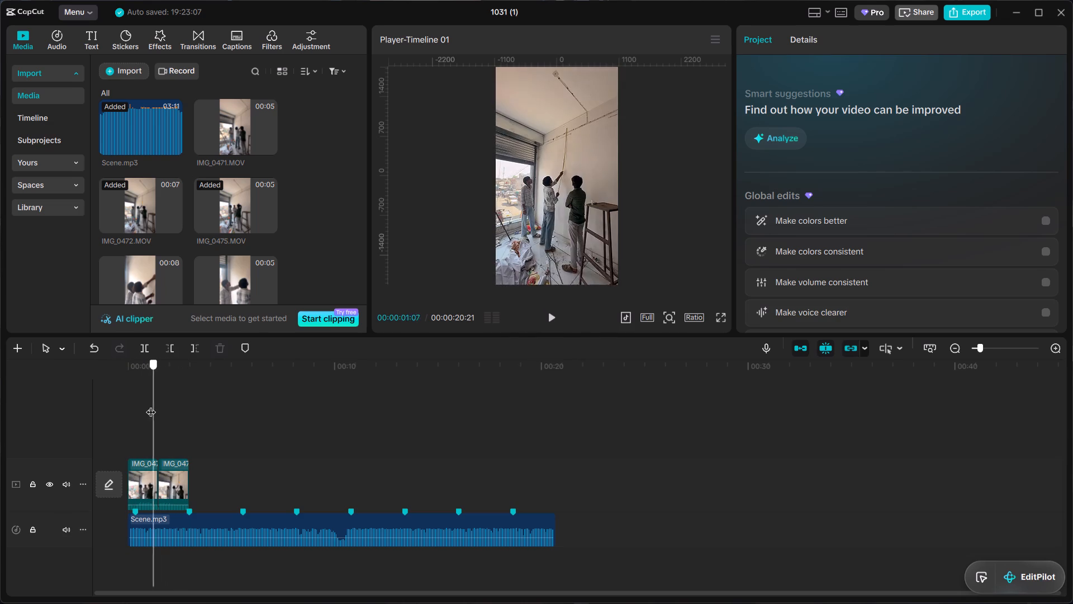
{"action": "left_click_drag", "start_coordinate": [151, 405], "coordinate": [164, 414]}
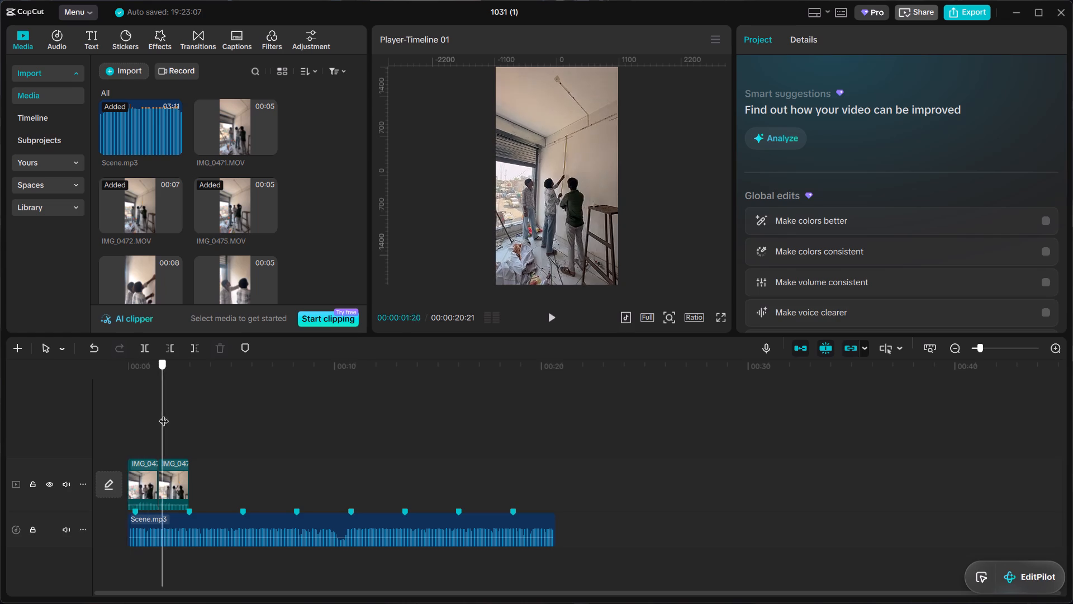
{"action": "left_click_drag", "start_coordinate": [164, 414], "coordinate": [144, 416]}
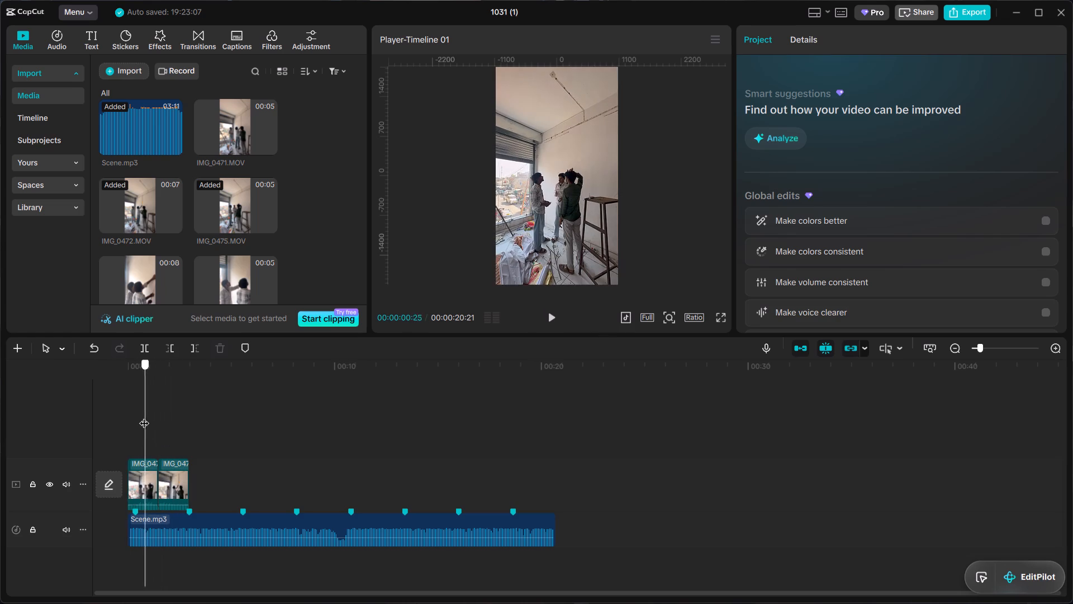
{"action": "left_click_drag", "start_coordinate": [144, 416], "coordinate": [120, 413]}
{"action": "left_click_drag", "start_coordinate": [126, 408], "coordinate": [151, 417]}
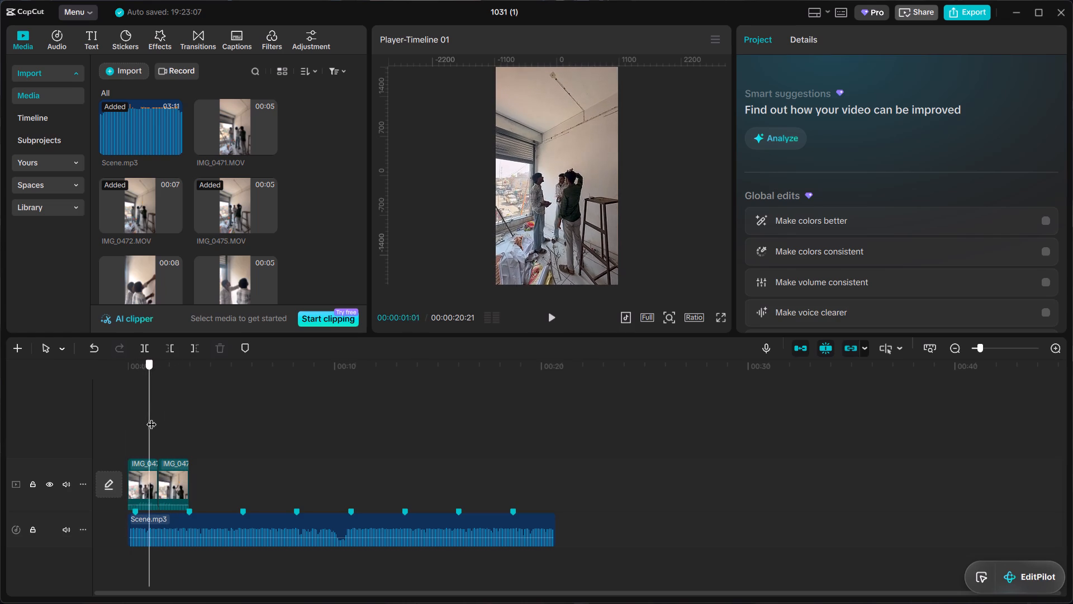
{"action": "left_click_drag", "start_coordinate": [151, 417], "coordinate": [178, 434]}
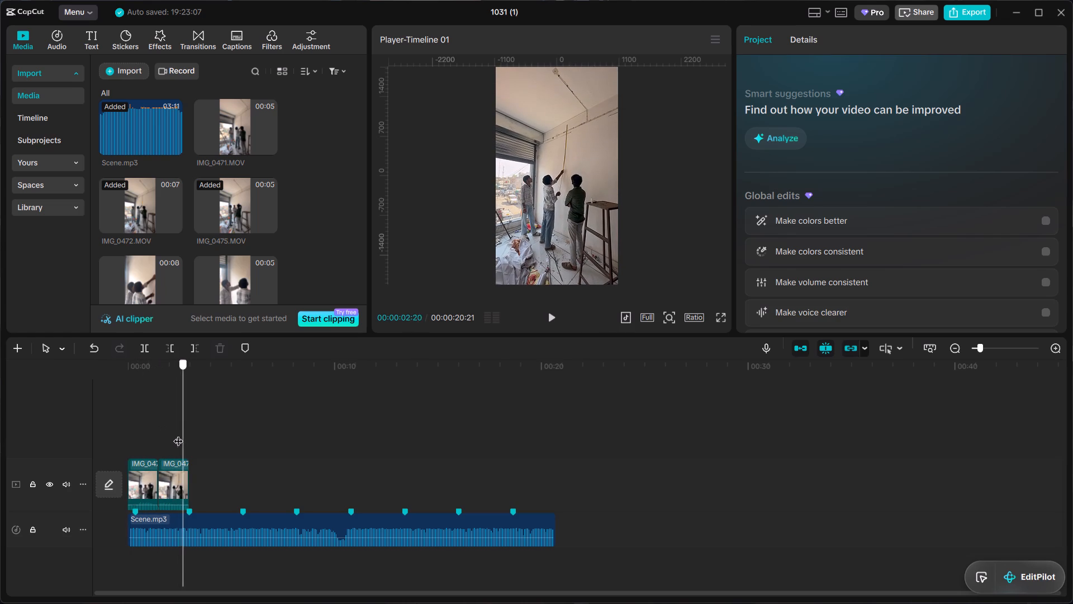
{"action": "left_click_drag", "start_coordinate": [178, 434], "coordinate": [113, 443]}
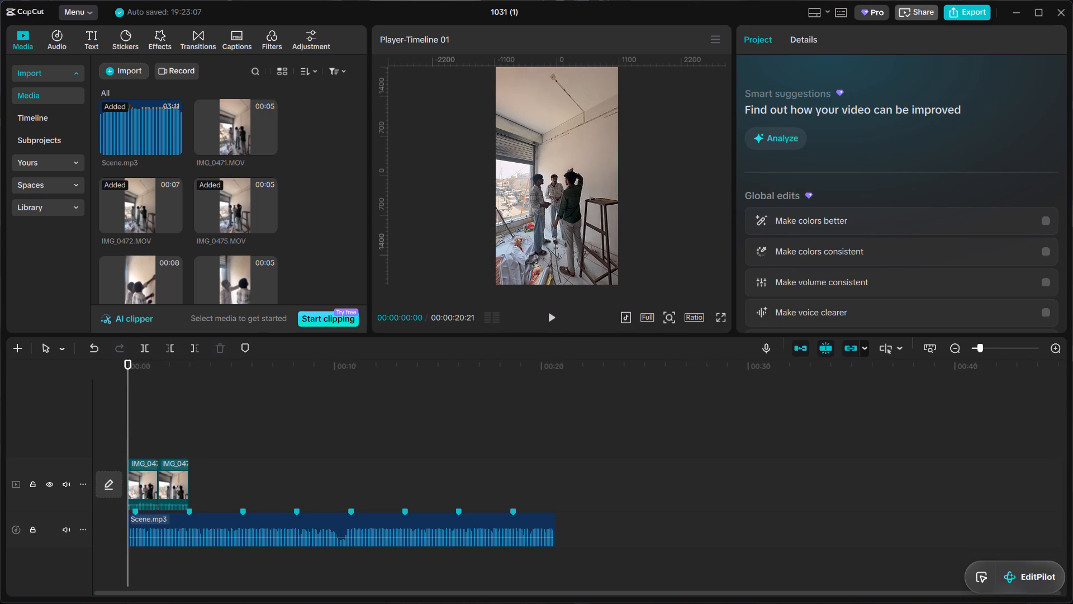
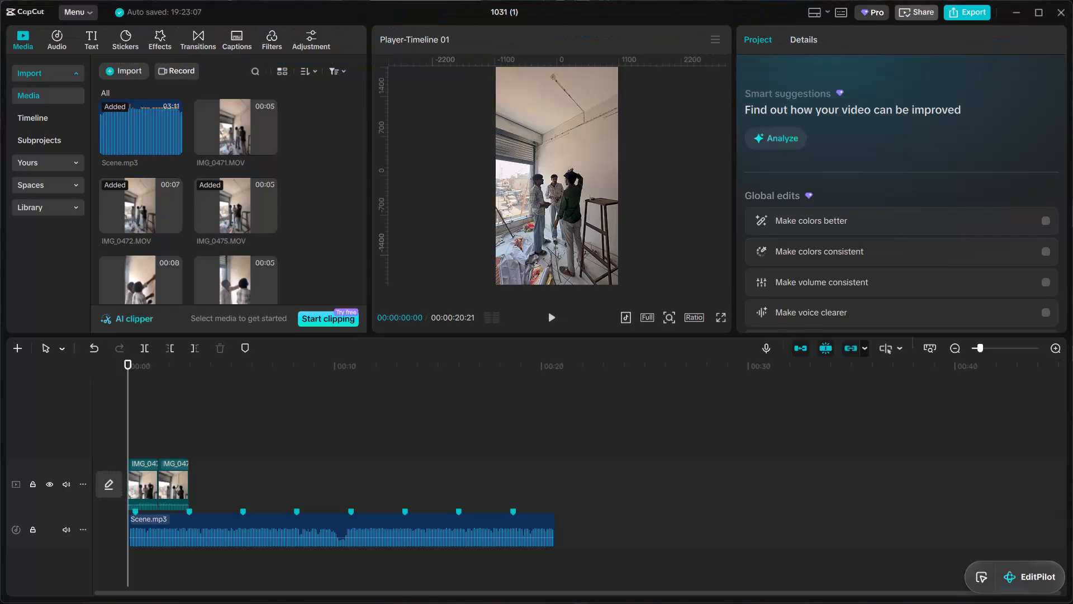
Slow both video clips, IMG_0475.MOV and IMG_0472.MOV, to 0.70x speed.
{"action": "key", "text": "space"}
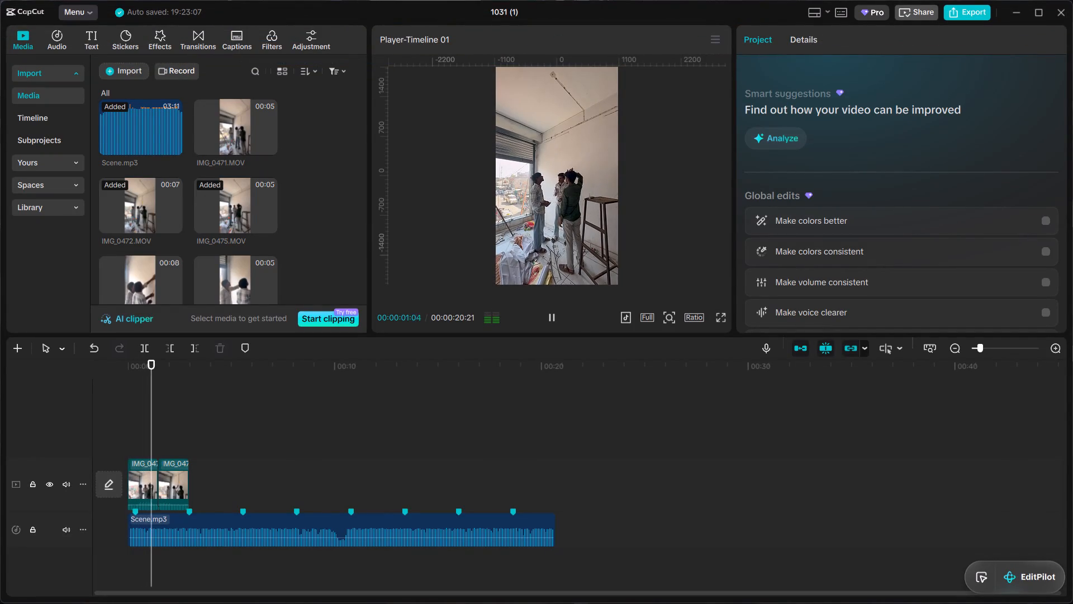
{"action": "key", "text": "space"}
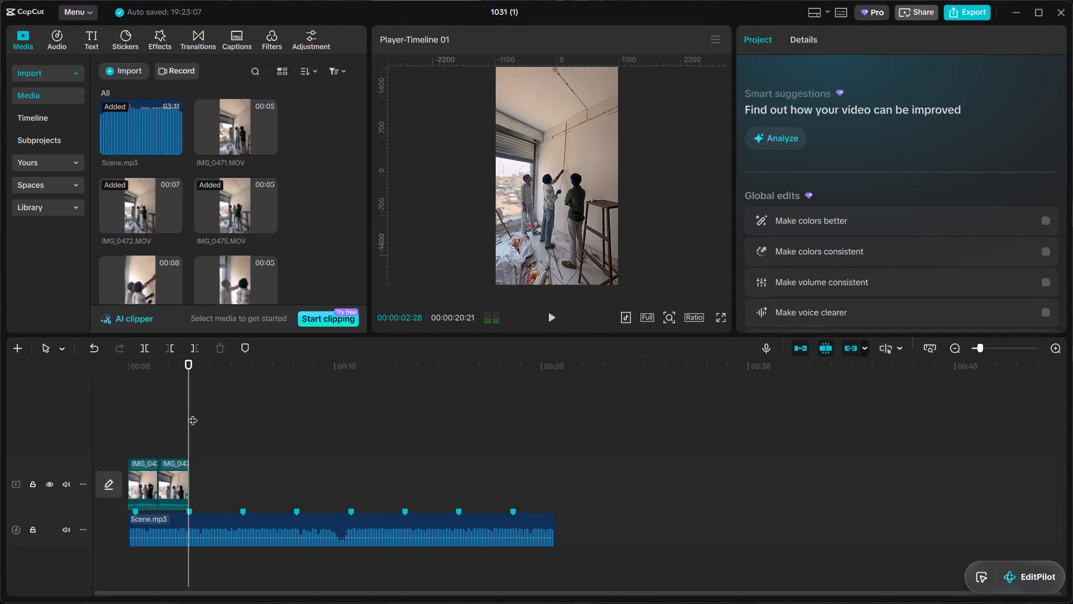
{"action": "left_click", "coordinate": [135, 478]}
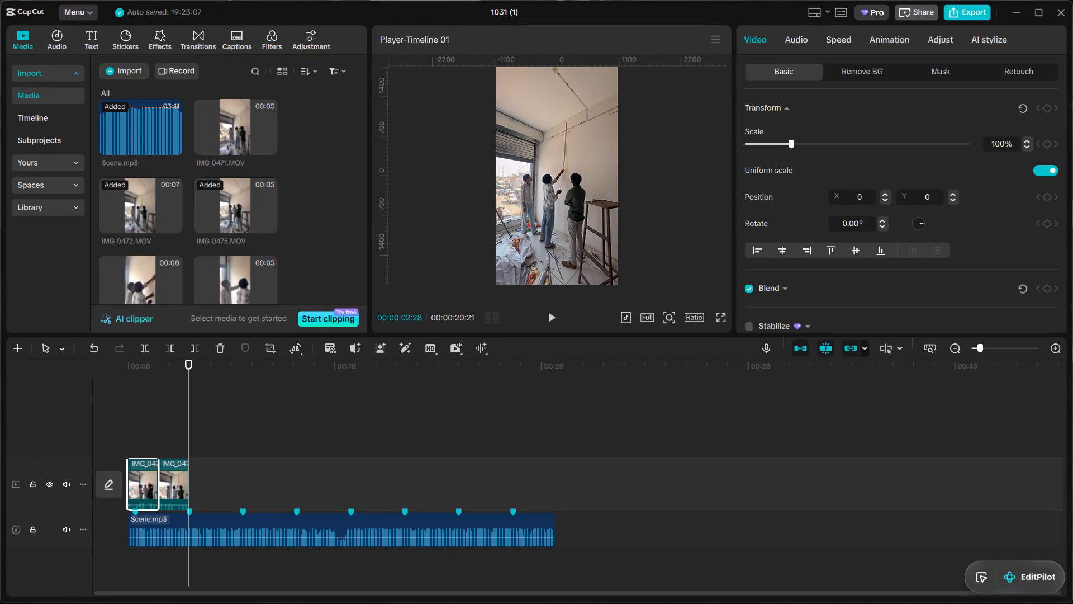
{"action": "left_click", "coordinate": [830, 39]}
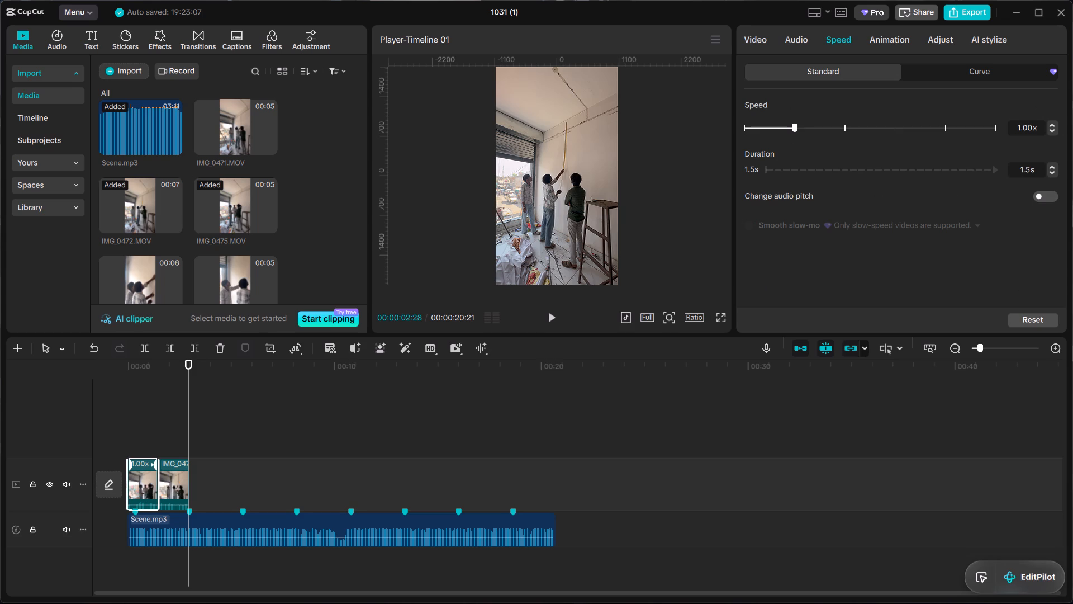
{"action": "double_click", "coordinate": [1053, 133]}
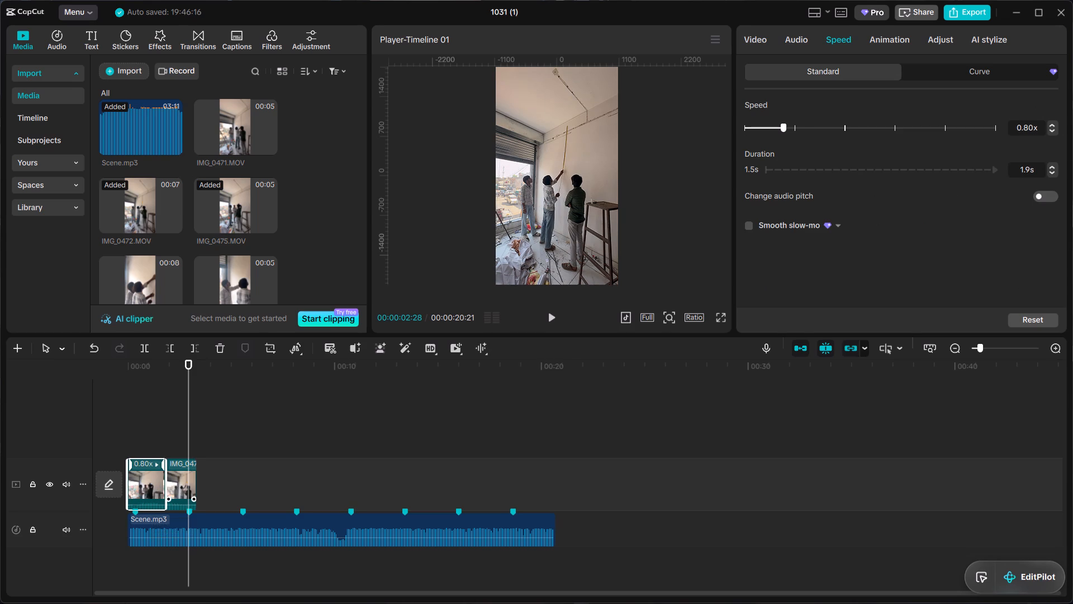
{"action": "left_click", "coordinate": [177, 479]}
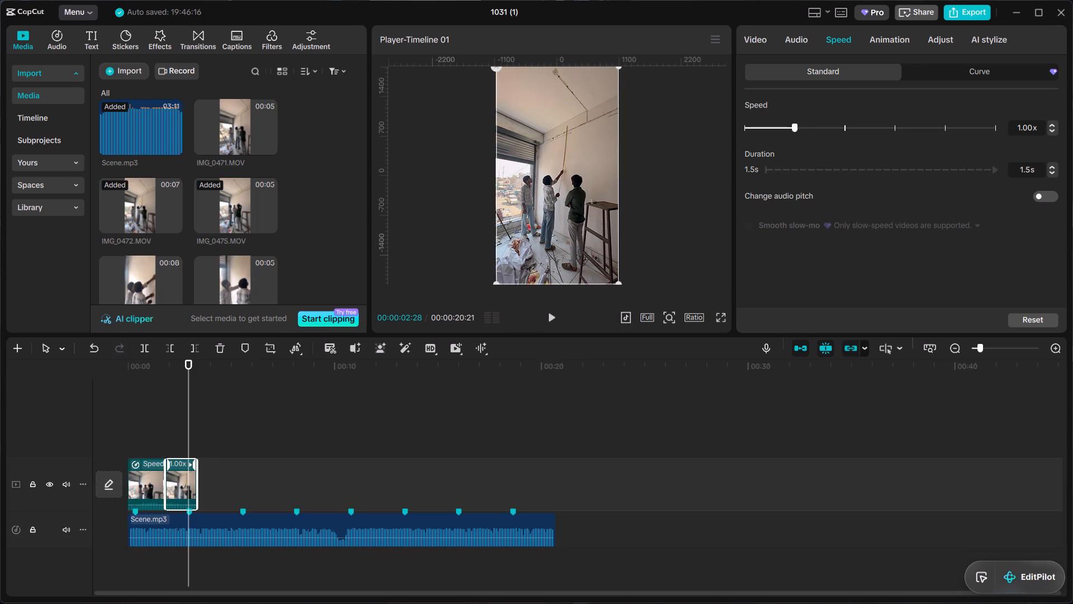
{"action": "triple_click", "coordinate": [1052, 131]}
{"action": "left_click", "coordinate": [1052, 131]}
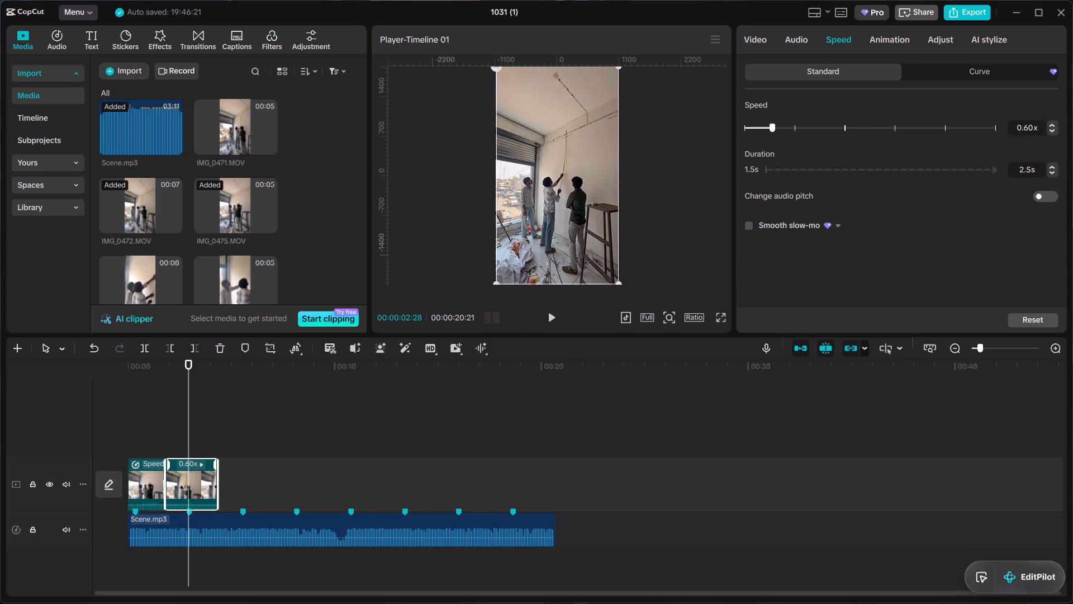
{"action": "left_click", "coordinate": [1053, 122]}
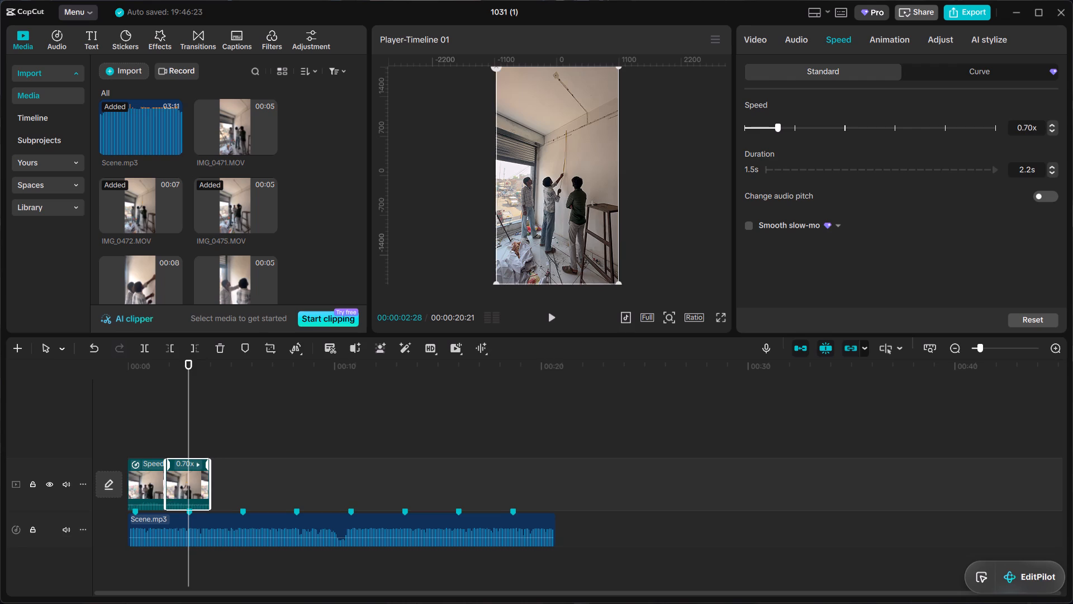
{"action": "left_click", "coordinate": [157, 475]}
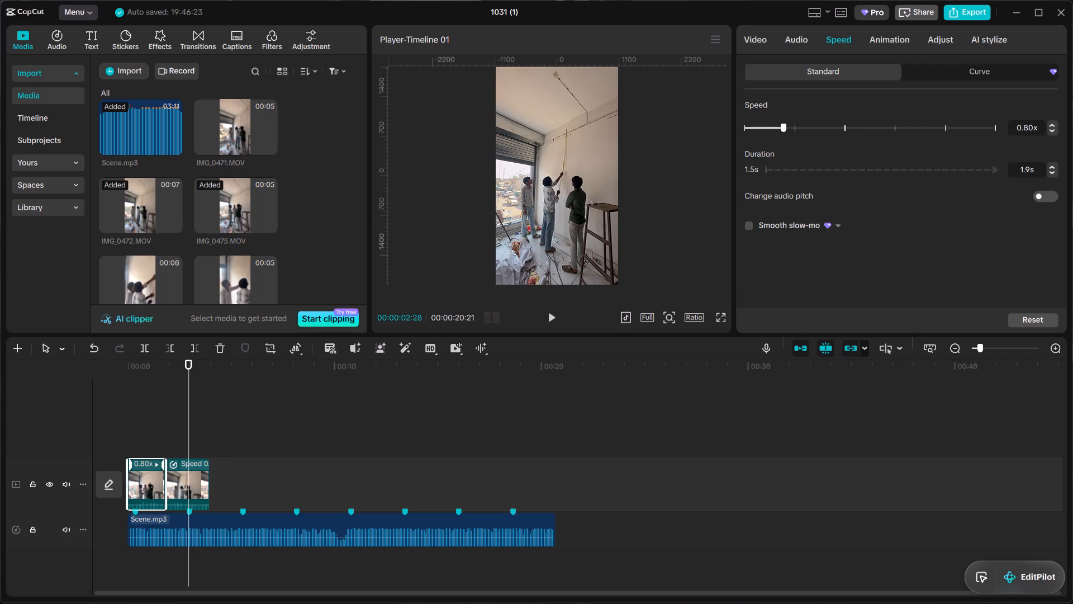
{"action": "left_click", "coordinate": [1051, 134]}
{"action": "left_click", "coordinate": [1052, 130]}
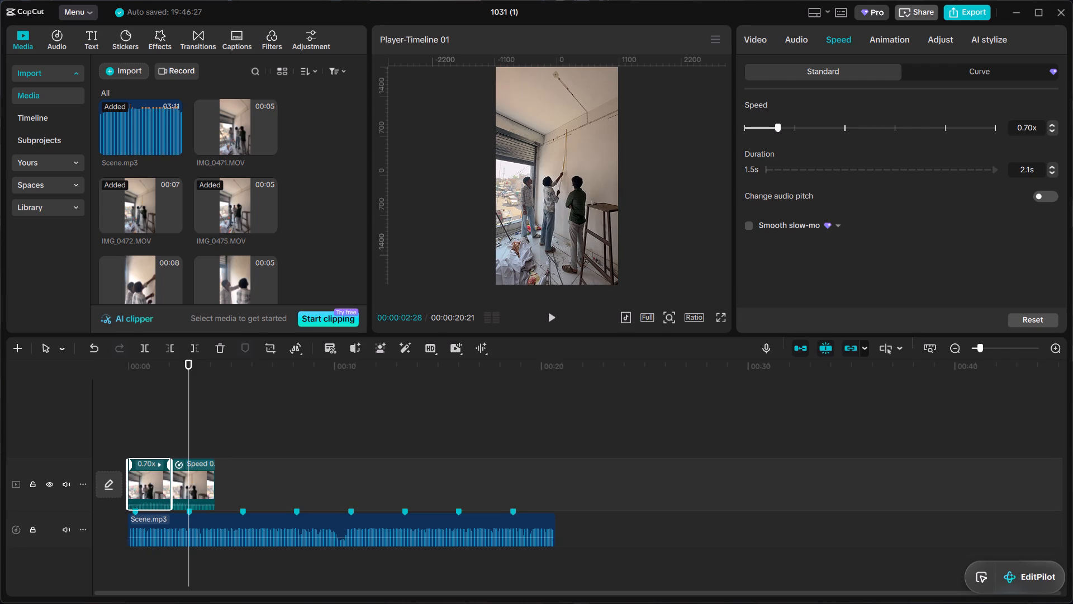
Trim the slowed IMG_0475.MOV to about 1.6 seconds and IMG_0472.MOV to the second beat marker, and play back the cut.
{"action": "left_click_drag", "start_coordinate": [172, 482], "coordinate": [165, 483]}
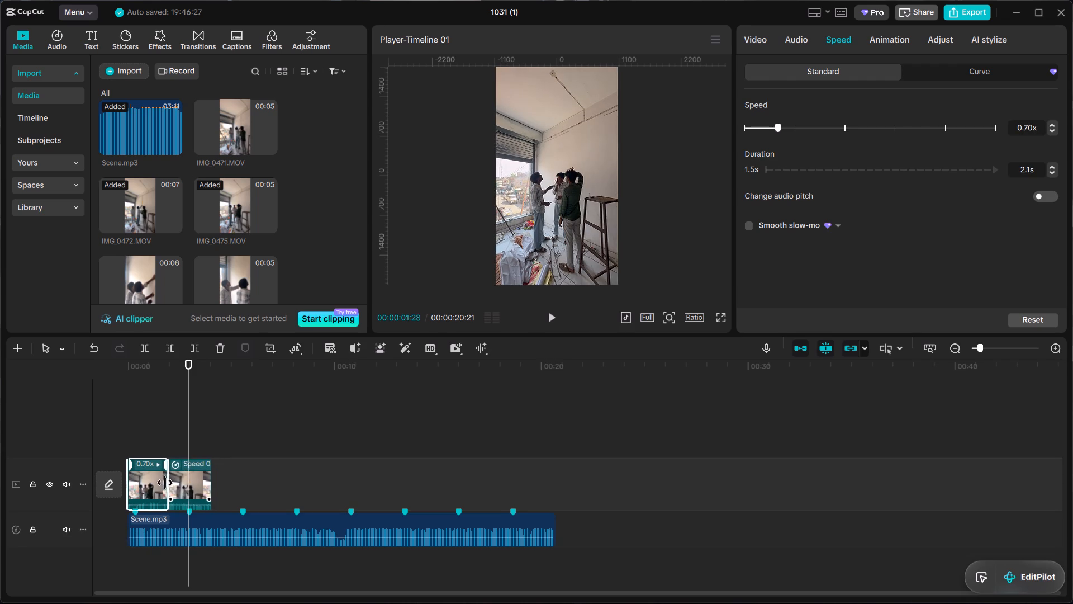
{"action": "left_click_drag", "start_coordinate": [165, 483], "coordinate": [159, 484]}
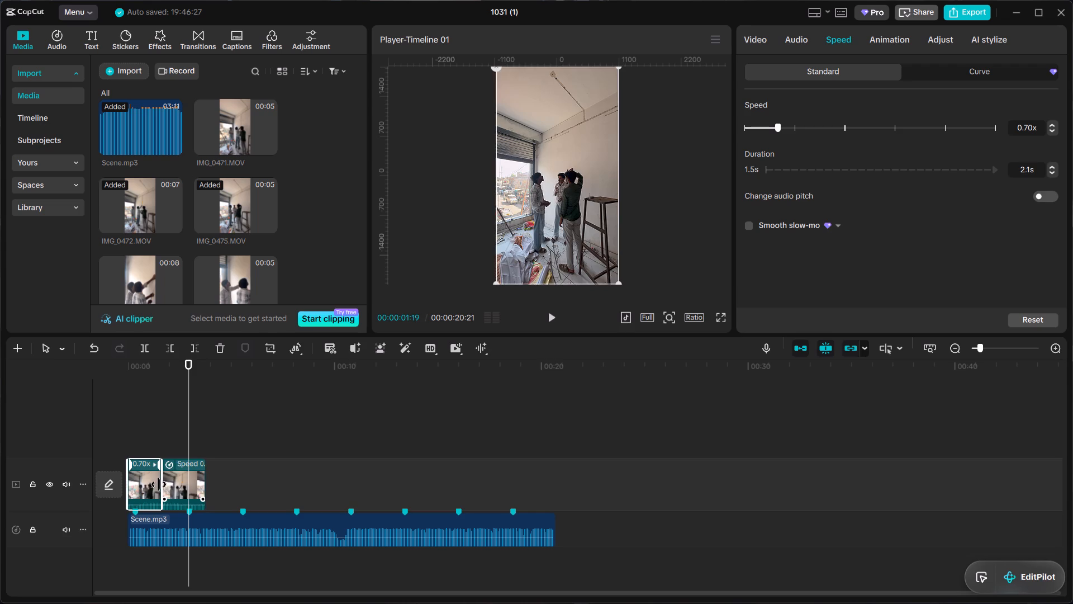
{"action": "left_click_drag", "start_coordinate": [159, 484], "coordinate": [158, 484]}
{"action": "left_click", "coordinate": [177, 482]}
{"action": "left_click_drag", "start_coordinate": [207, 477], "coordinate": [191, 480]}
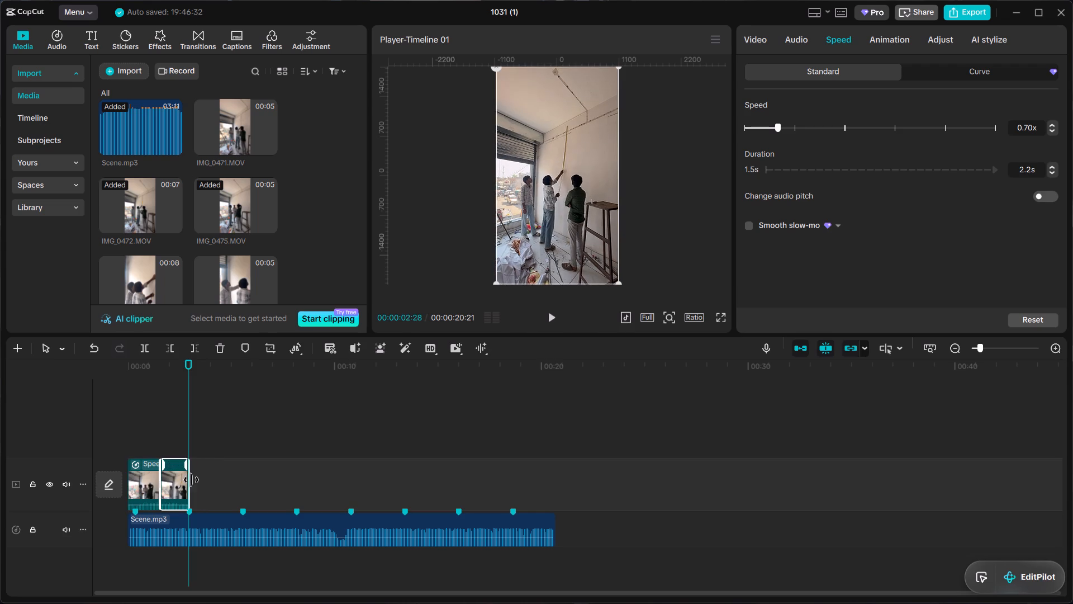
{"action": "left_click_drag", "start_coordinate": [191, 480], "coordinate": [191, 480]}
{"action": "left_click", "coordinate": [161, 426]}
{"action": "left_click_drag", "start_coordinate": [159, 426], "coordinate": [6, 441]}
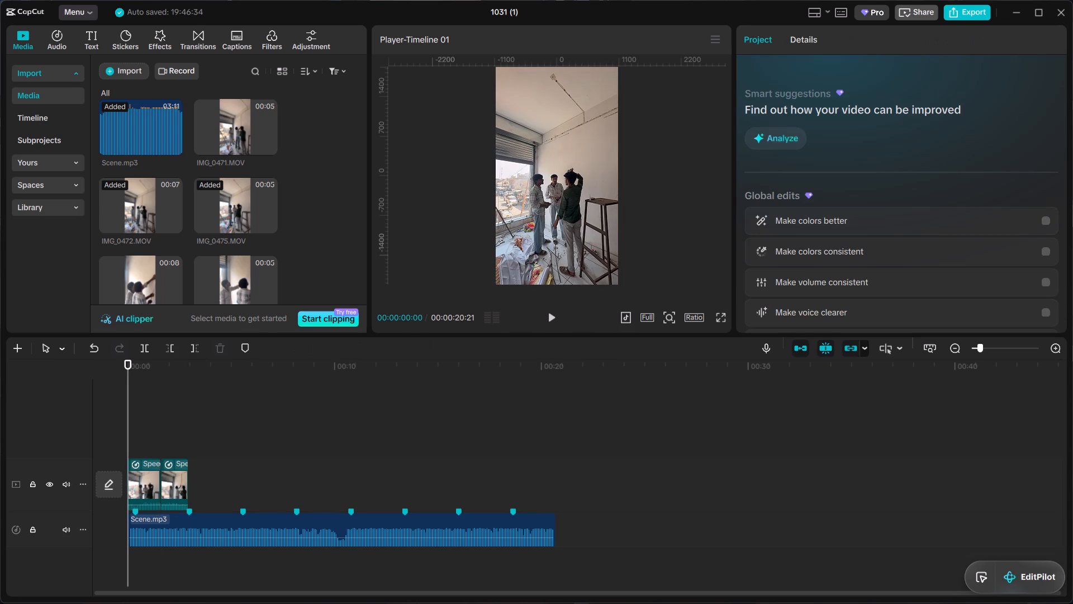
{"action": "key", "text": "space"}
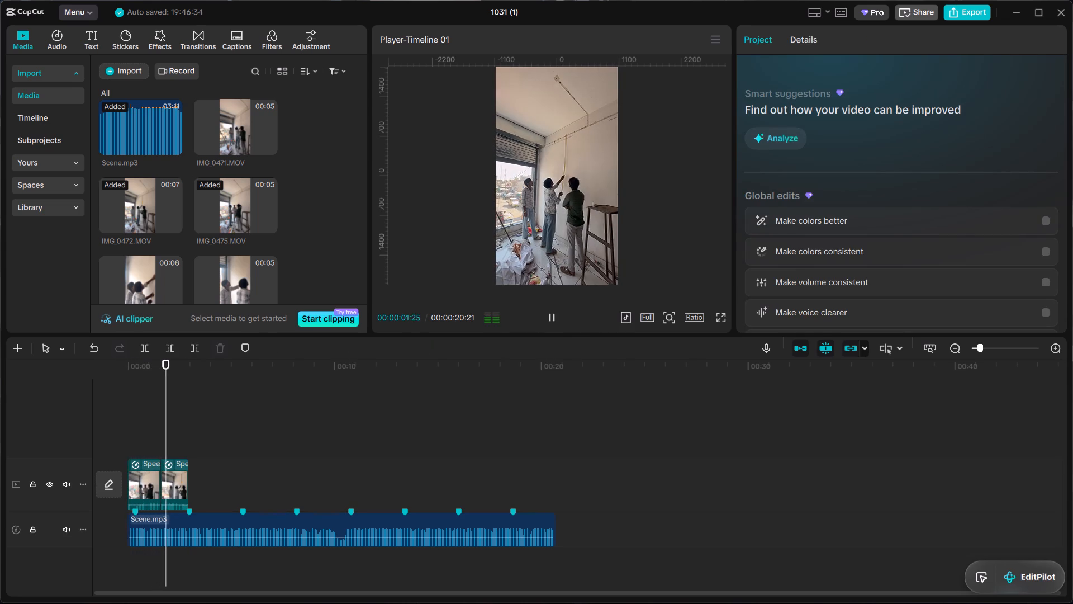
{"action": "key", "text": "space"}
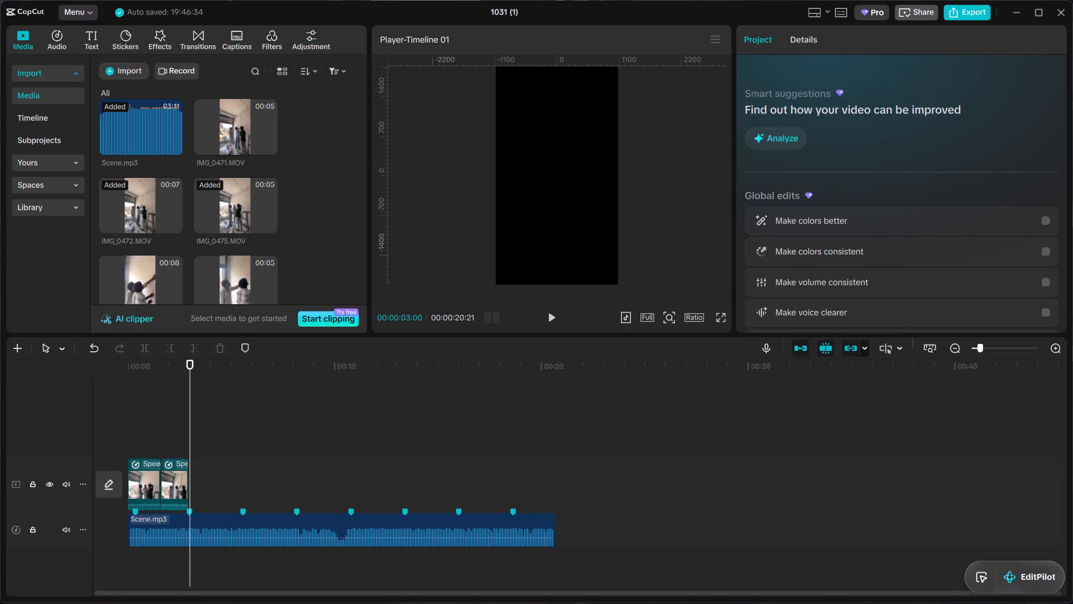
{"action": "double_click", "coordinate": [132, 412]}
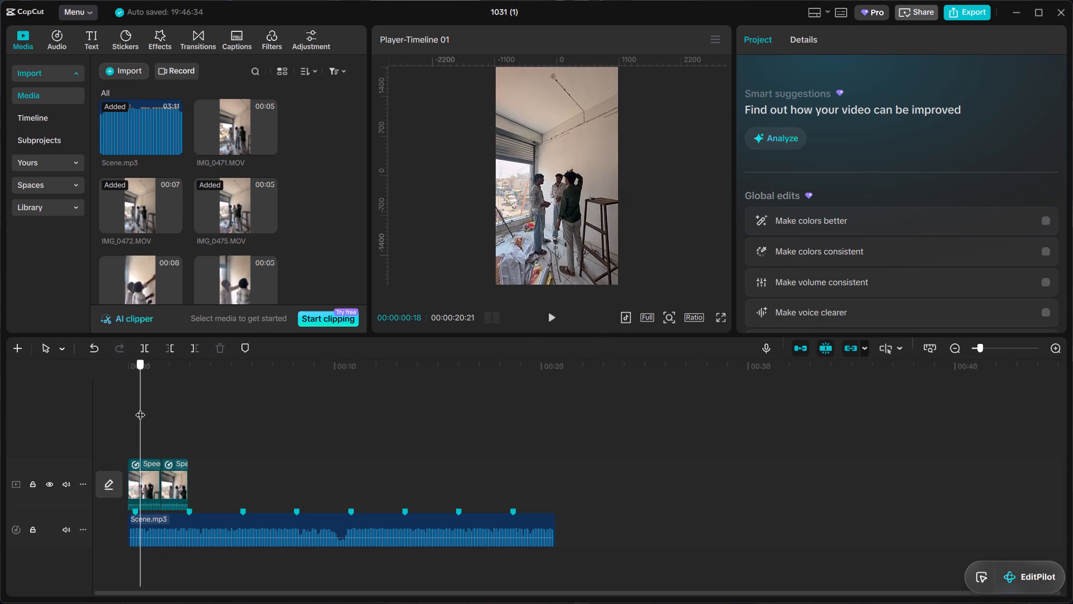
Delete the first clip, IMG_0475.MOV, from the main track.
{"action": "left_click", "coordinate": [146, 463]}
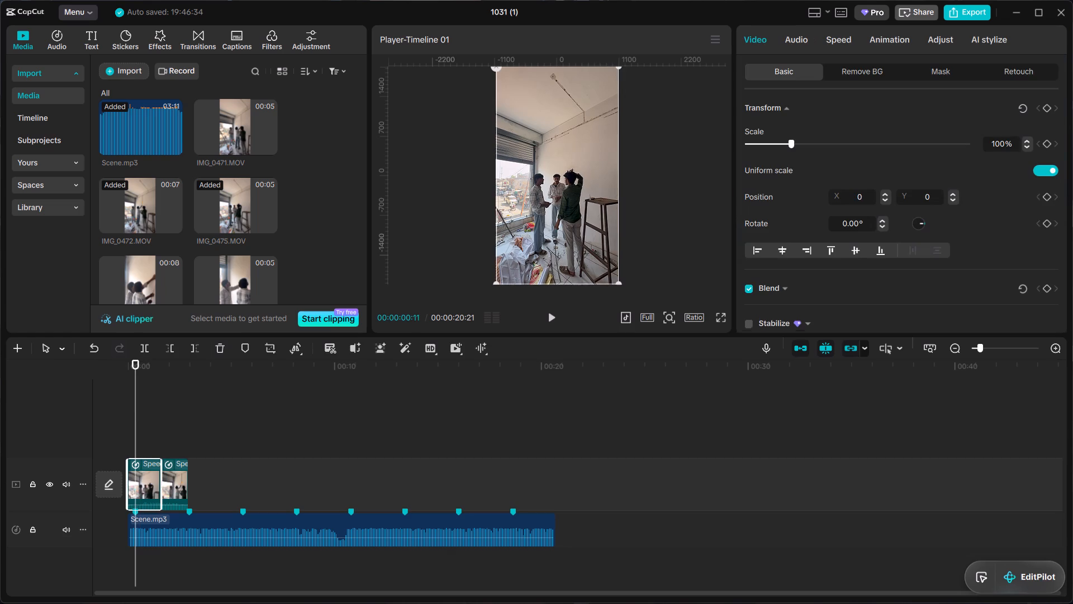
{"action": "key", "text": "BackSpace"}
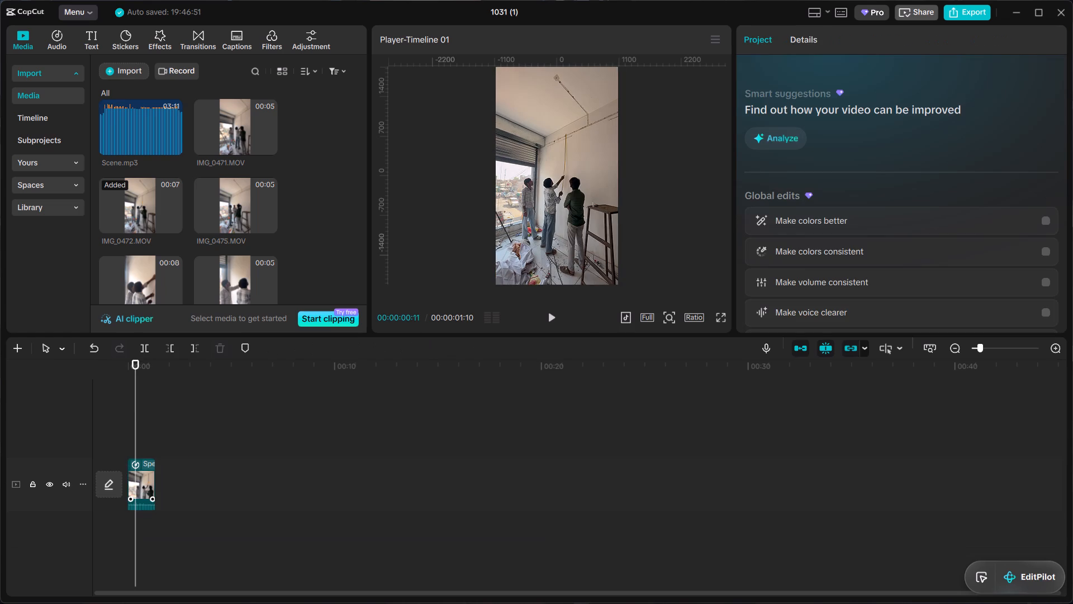
Undo the deletion, speed changes, trims and earlier clip edits back to the single untrimmed IMG_0475.MOV above Scene.mp3.
{"action": "key", "text": "ctrl+z"}
{"action": "key", "text": "ctrl+z"}
{"action": "key", "text": "ctrl+z"}
{"action": "key", "text": "ctrl+z"}
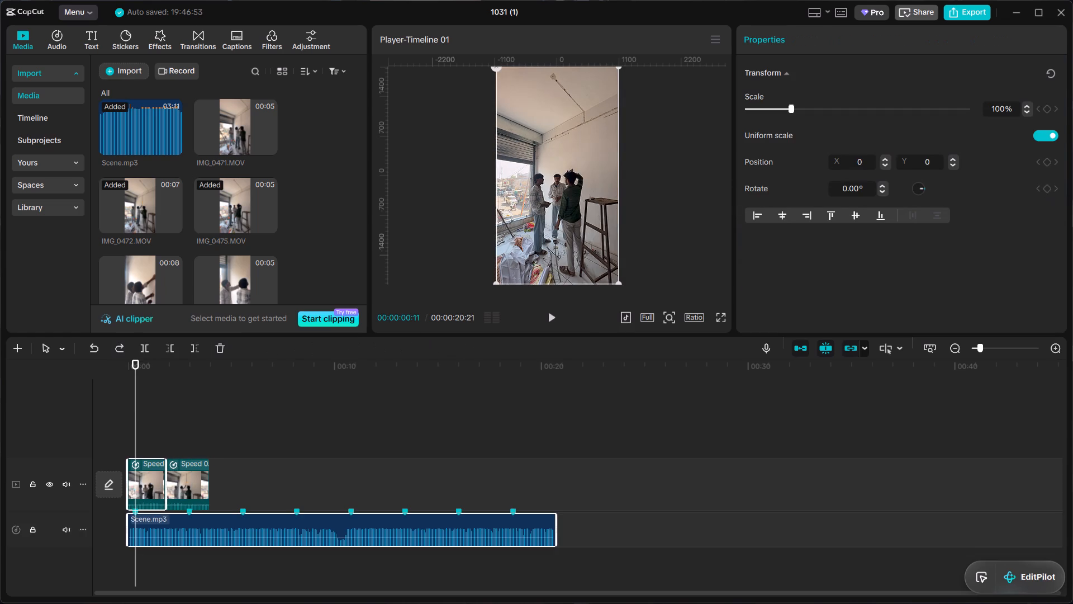
{"action": "key", "text": "ctrl+z"}
{"action": "key", "text": "ctrl+z"}
{"action": "key", "text": "ctrl+z"}
{"action": "key", "text": "ctrl+z"}
{"action": "key", "text": "ctrl+z"}
{"action": "key", "text": "ctrl+z"}
{"action": "key", "text": "ctrl+z"}
{"action": "key", "text": "ctrl+z"}
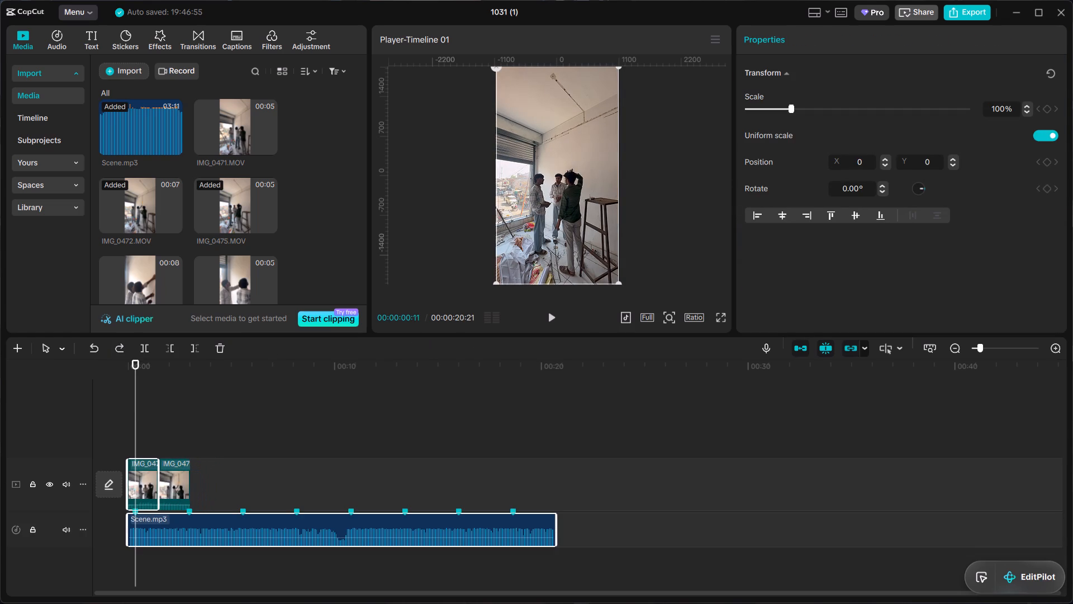
{"action": "key", "text": "ctrl+z"}
{"action": "key", "text": "ctrl+z"}
{"action": "key", "text": "ctrl+z"}
{"action": "key", "text": "ctrl+z"}
{"action": "key", "text": "ctrl+z"}
{"action": "key", "text": "ctrl+z"}
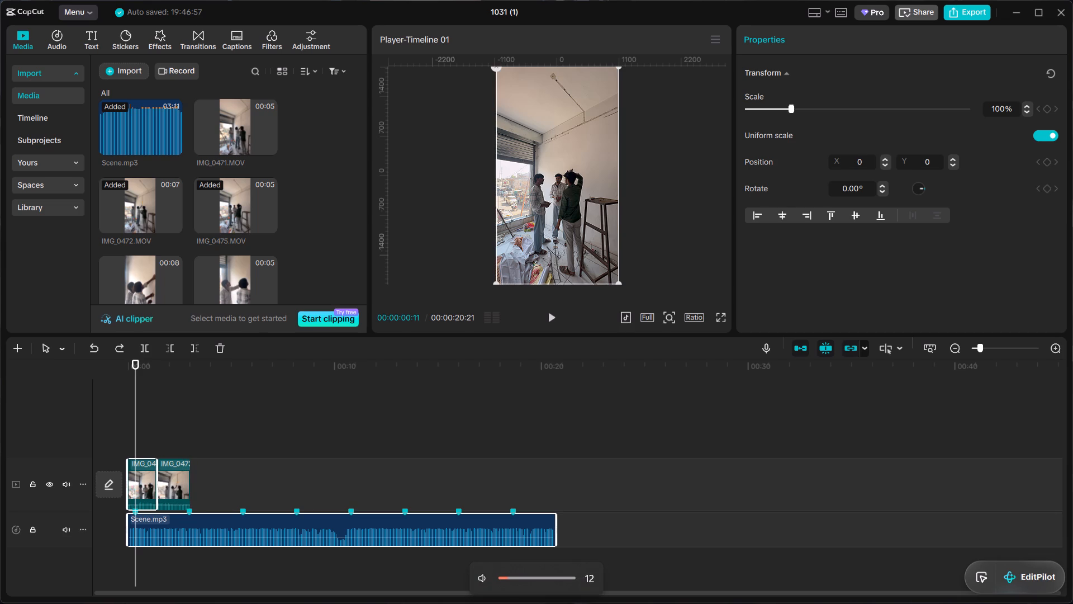
{"action": "key", "text": "ctrl+z"}
{"action": "key", "text": "ctrl+z"}
{"action": "key", "text": "ctrl+z"}
{"action": "key", "text": "ctrl+z"}
{"action": "key", "text": "ctrl+z"}
{"action": "key", "text": "ctrl+z"}
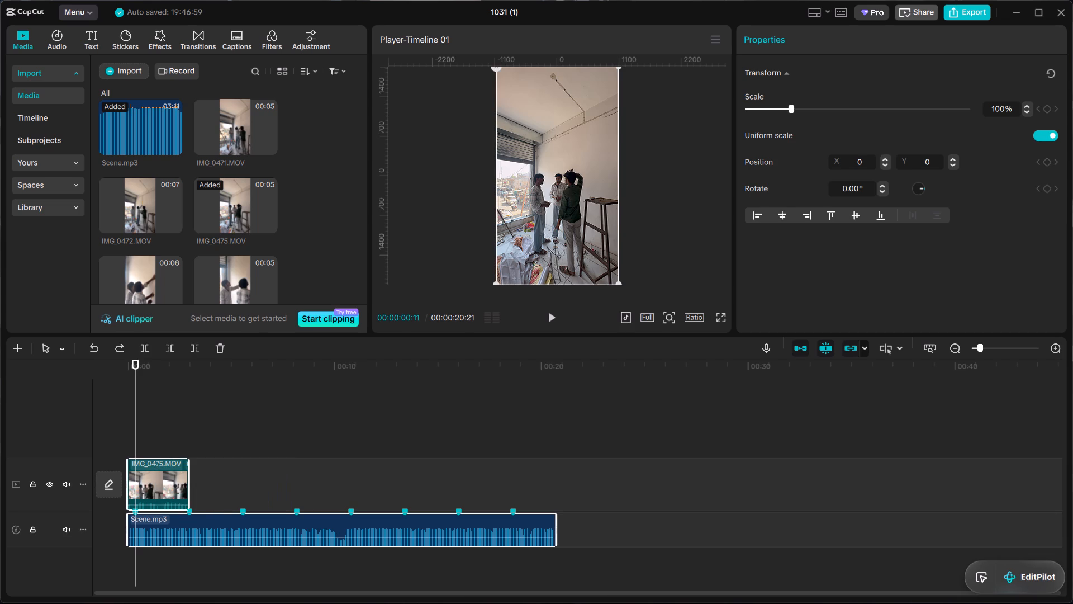
{"action": "key", "text": "ctrl+z"}
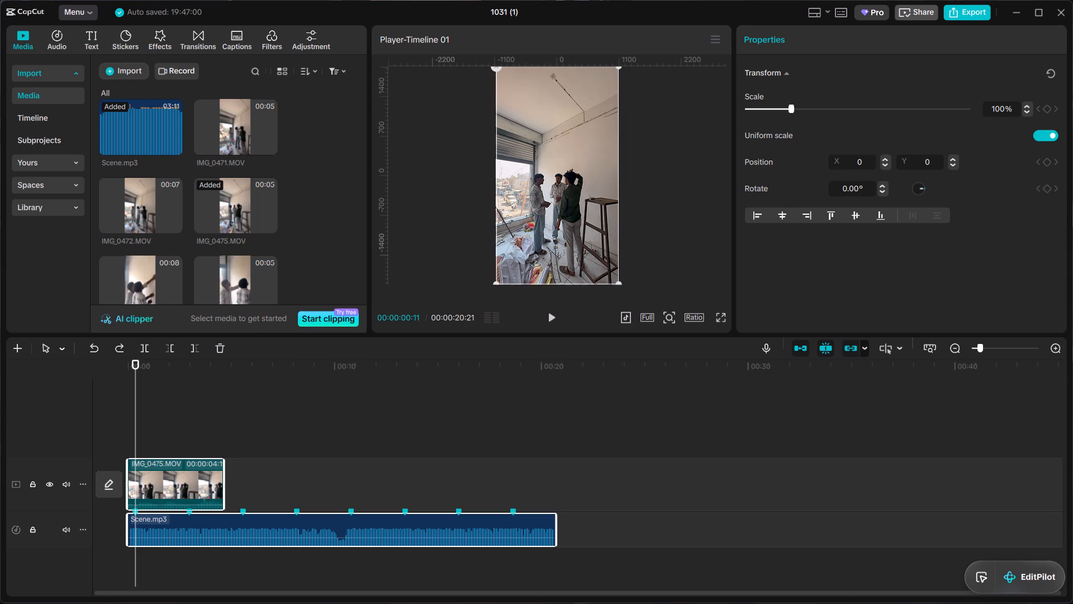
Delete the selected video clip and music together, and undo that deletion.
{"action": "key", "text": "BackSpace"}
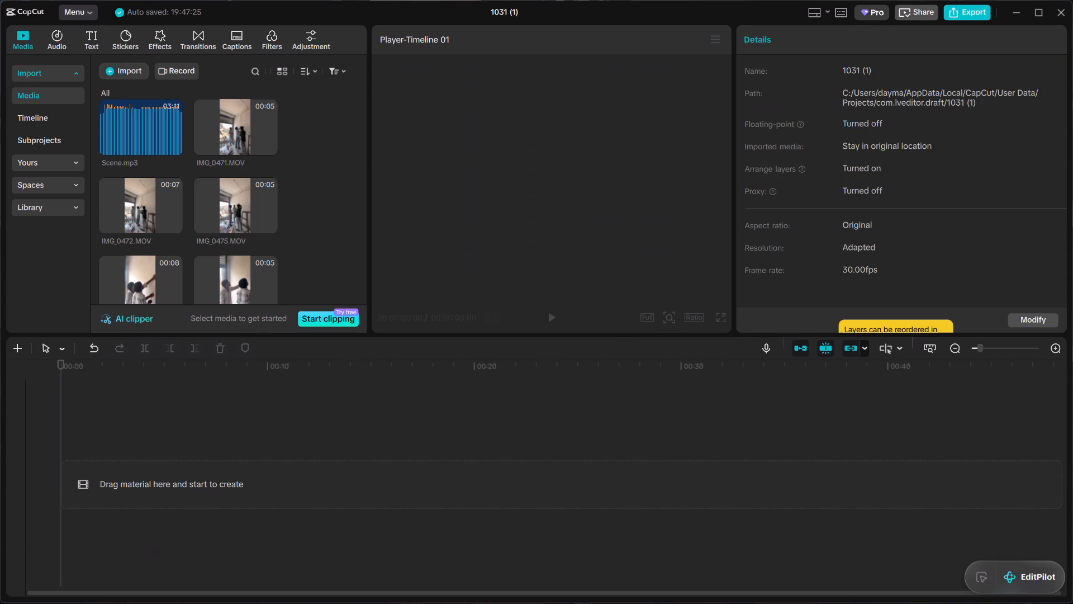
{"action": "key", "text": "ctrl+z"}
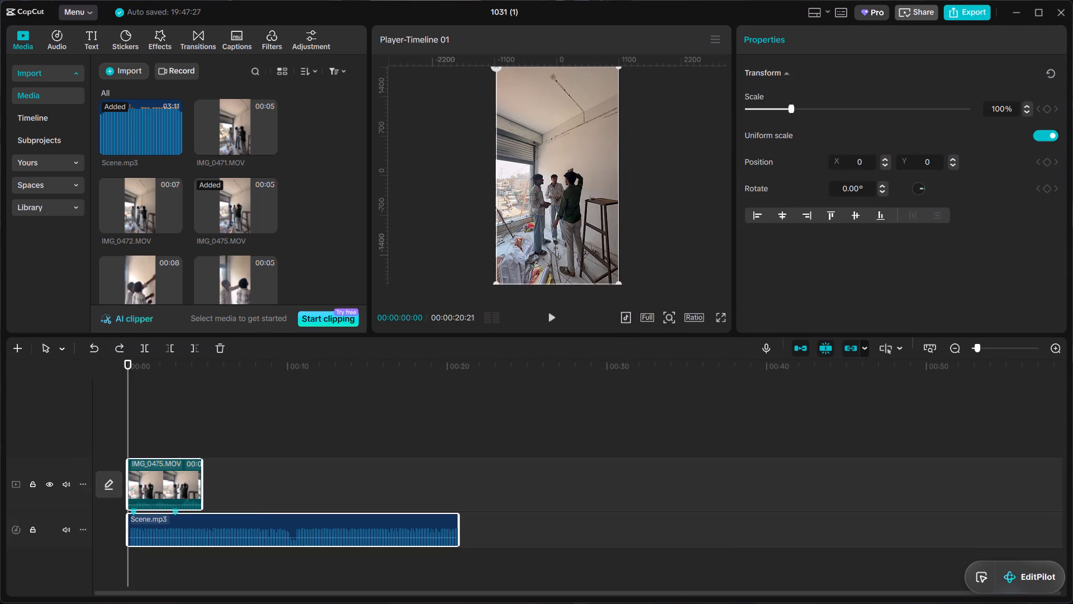
Move IMG_0475.MOV onto a separate track above the main track and move Scene.mp3 back to the timeline's start.
{"action": "double_click", "coordinate": [299, 433]}
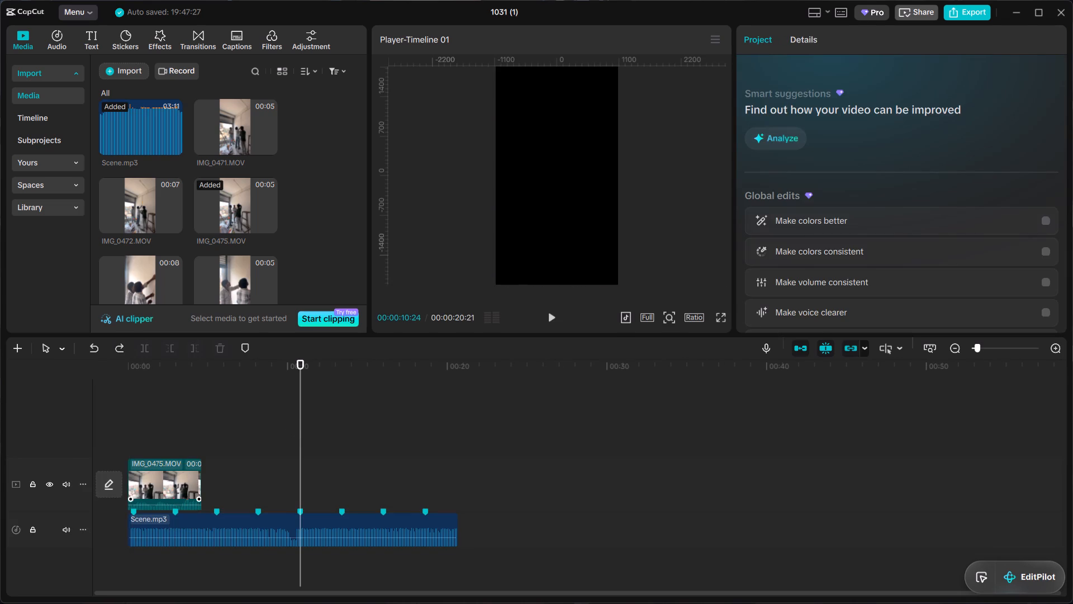
{"action": "left_click", "coordinate": [179, 469]}
{"action": "left_click", "coordinate": [194, 465]}
{"action": "left_click", "coordinate": [188, 469]}
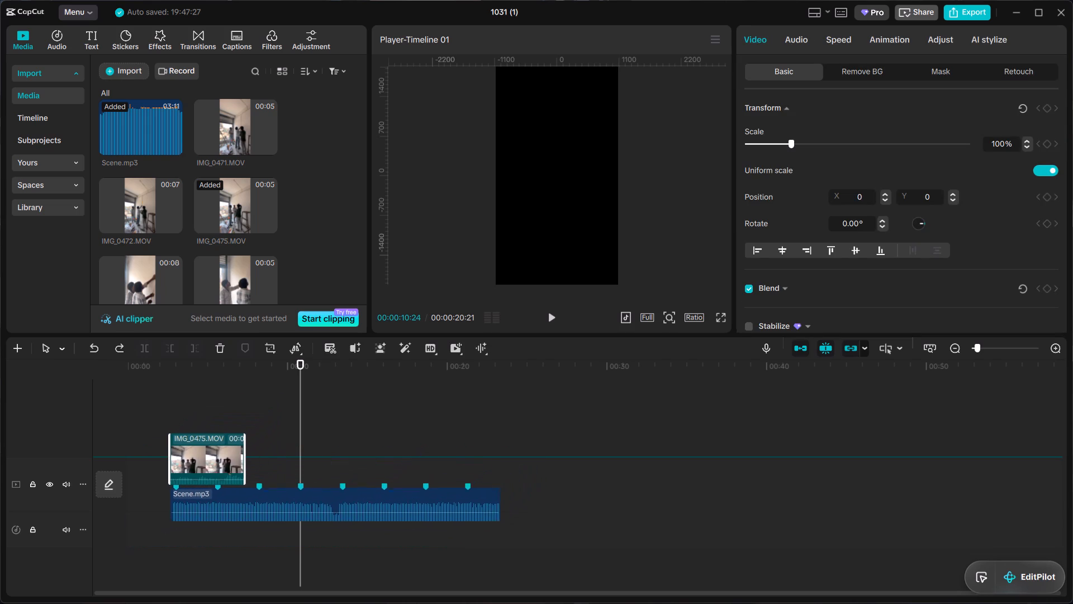
{"action": "left_click", "coordinate": [184, 470]}
{"action": "left_click_drag", "start_coordinate": [184, 470], "coordinate": [257, 460]}
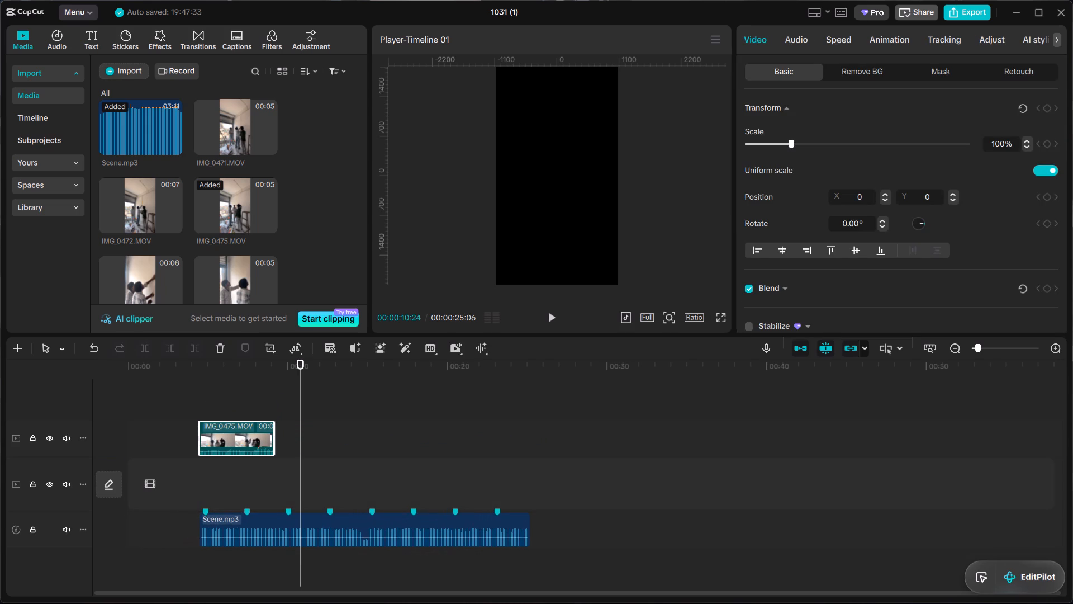
{"action": "left_click_drag", "start_coordinate": [270, 530], "coordinate": [199, 534]}
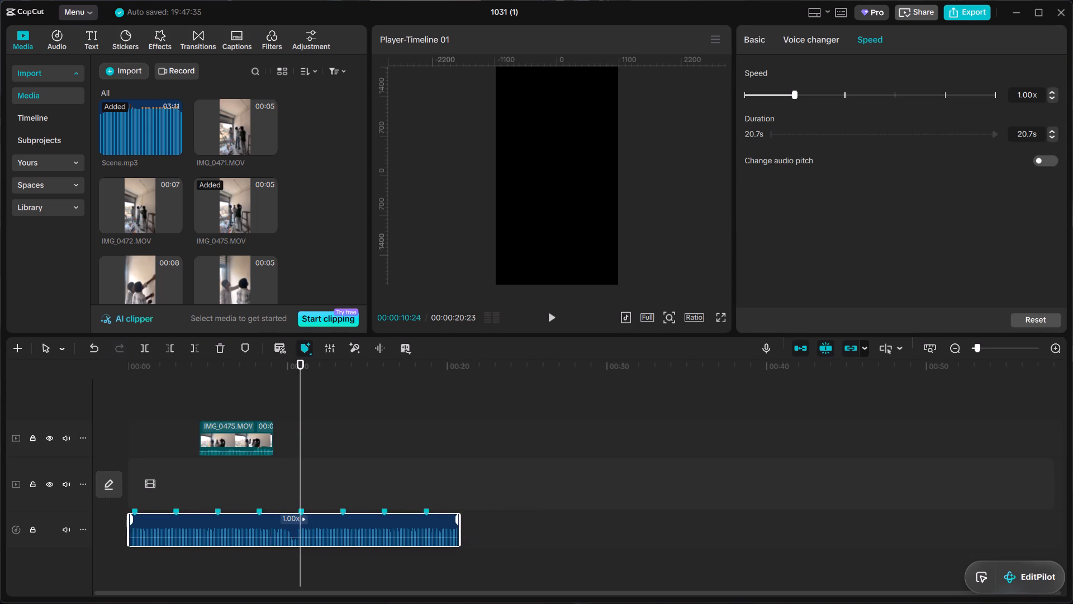
Delete IMG_0475.MOV from the upper video track, keeping Scene.mp3.
{"action": "left_click", "coordinate": [208, 437]}
{"action": "key", "text": "BackSpace"}
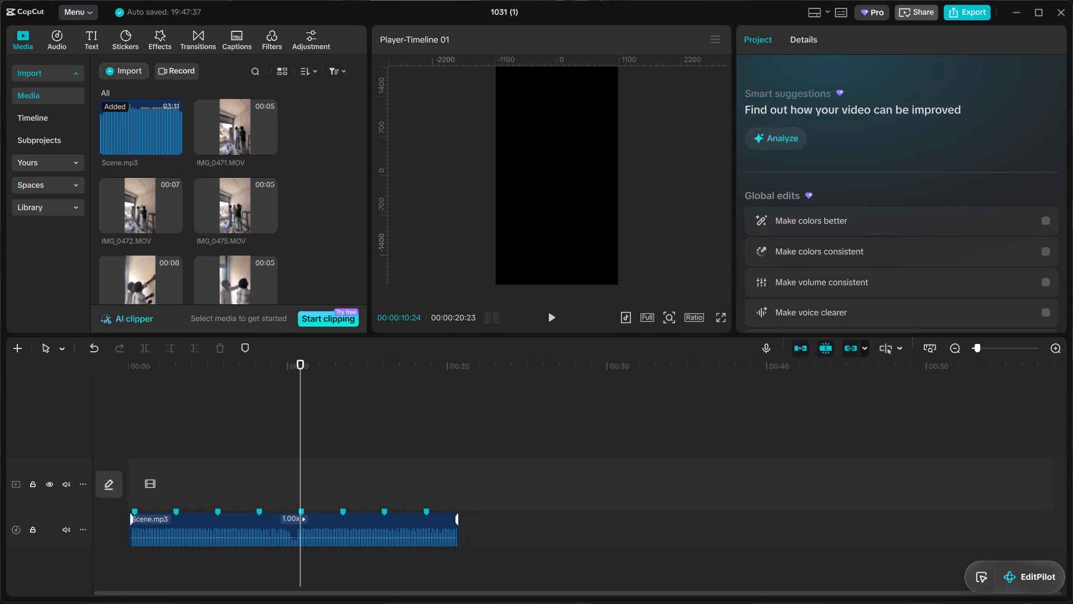
Add IMG_0471.MOV at the start of the main track and trim its end to the second beat marker of Scene.mp3.
{"action": "left_click_drag", "start_coordinate": [222, 408], "coordinate": [171, 411]}
{"action": "left_click", "coordinate": [171, 411]}
{"action": "left_click_drag", "start_coordinate": [171, 411], "coordinate": [96, 425]}
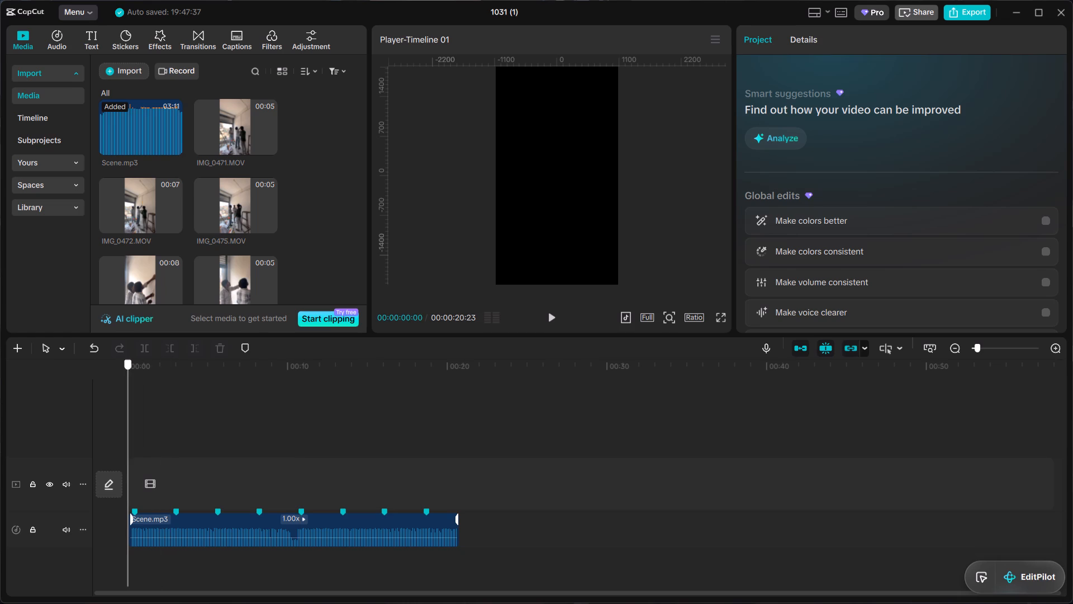
{"action": "left_click_drag", "start_coordinate": [96, 425], "coordinate": [49, 438]}
{"action": "left_click", "coordinate": [238, 152]}
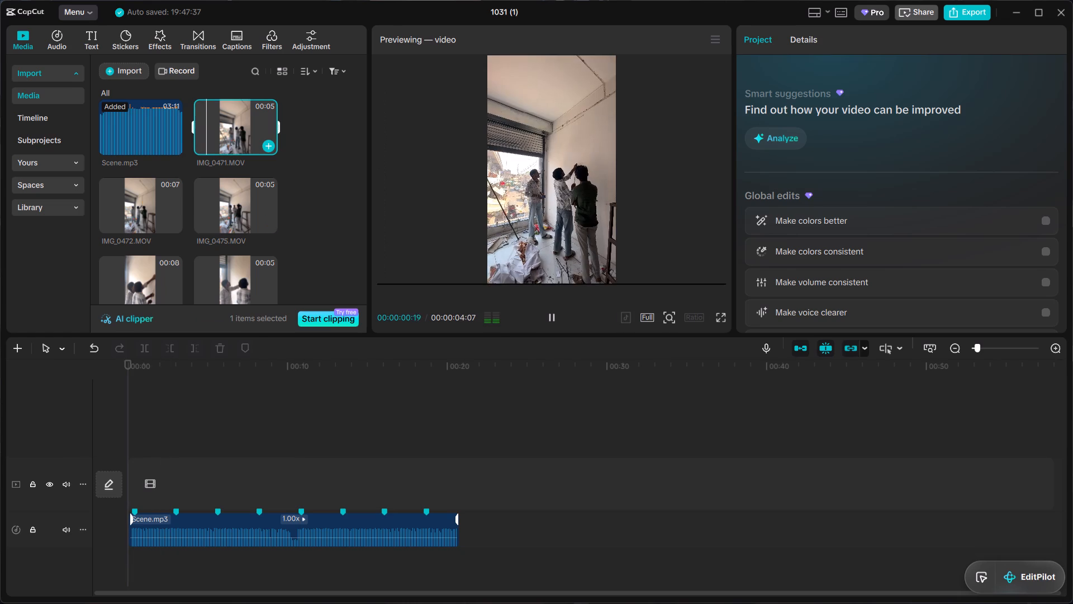
{"action": "left_click_drag", "start_coordinate": [240, 124], "coordinate": [165, 414]}
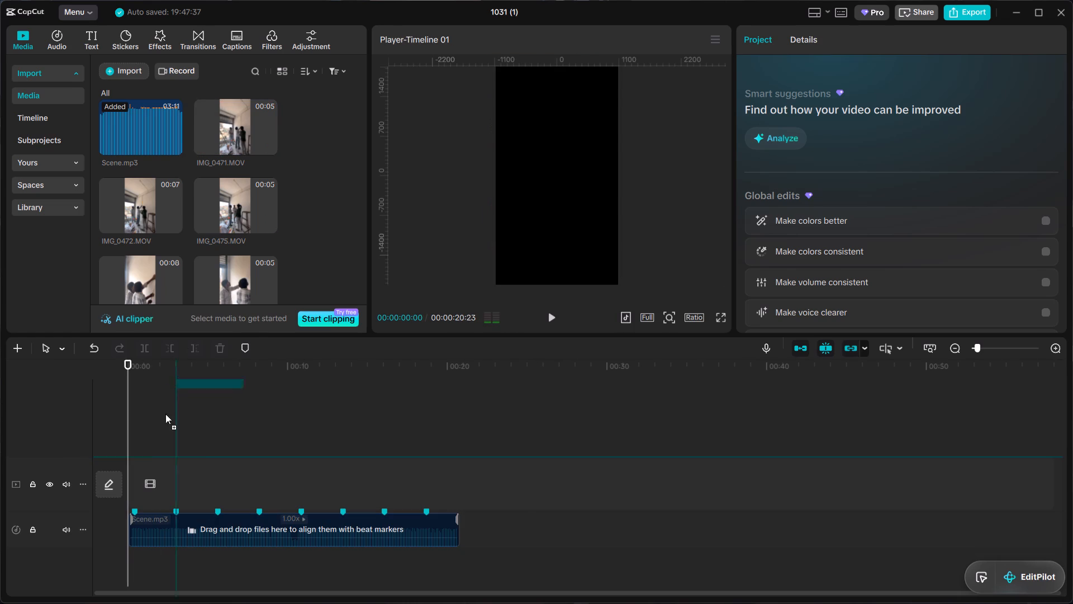
{"action": "left_click_drag", "start_coordinate": [165, 414], "coordinate": [126, 482]}
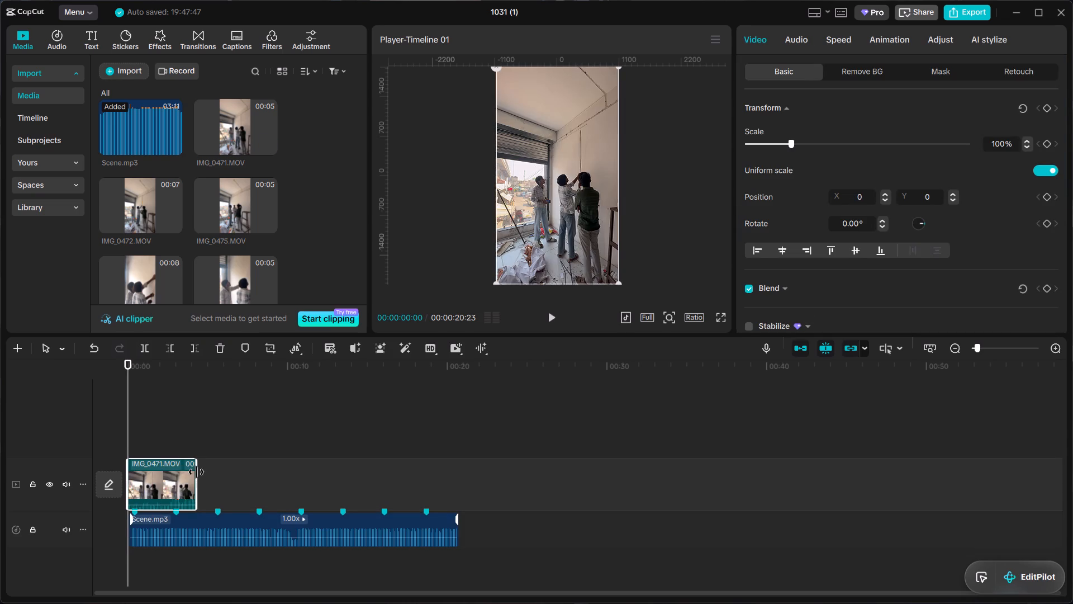
{"action": "left_click_drag", "start_coordinate": [196, 472], "coordinate": [174, 476]}
{"action": "left_click", "coordinate": [146, 479]}
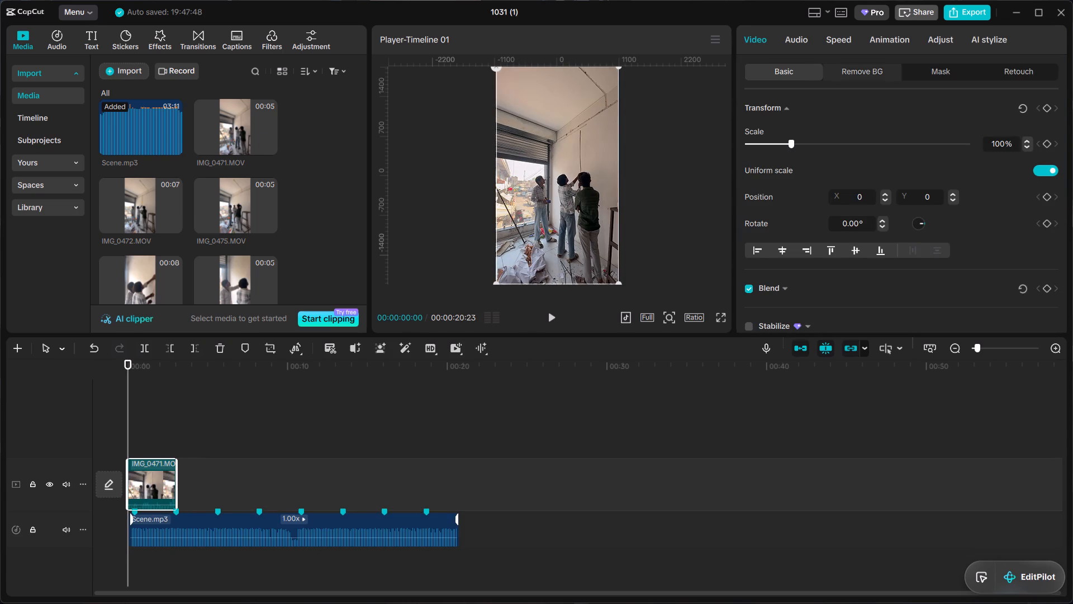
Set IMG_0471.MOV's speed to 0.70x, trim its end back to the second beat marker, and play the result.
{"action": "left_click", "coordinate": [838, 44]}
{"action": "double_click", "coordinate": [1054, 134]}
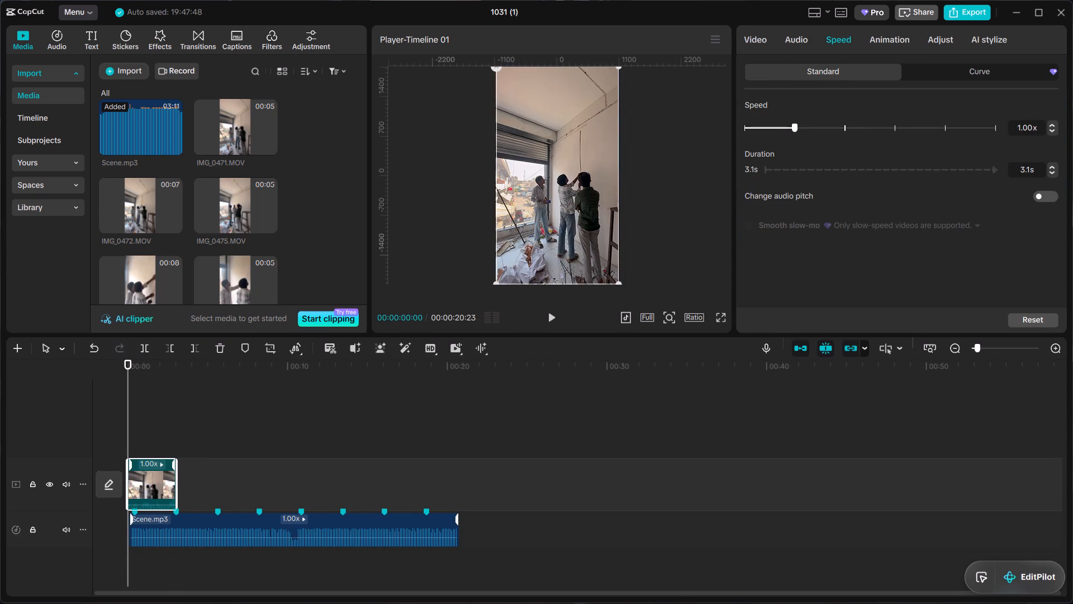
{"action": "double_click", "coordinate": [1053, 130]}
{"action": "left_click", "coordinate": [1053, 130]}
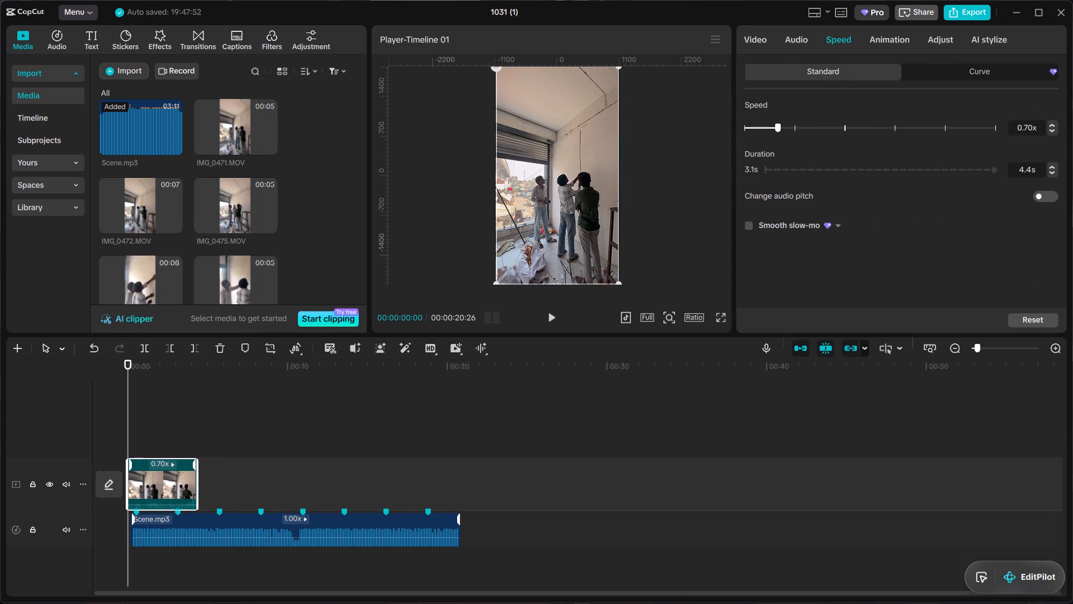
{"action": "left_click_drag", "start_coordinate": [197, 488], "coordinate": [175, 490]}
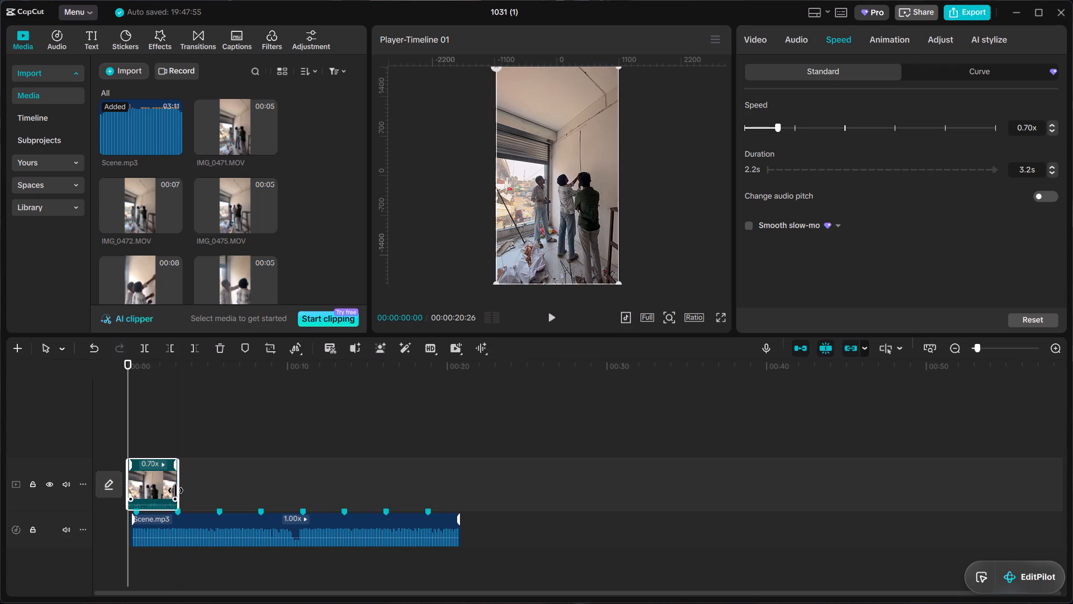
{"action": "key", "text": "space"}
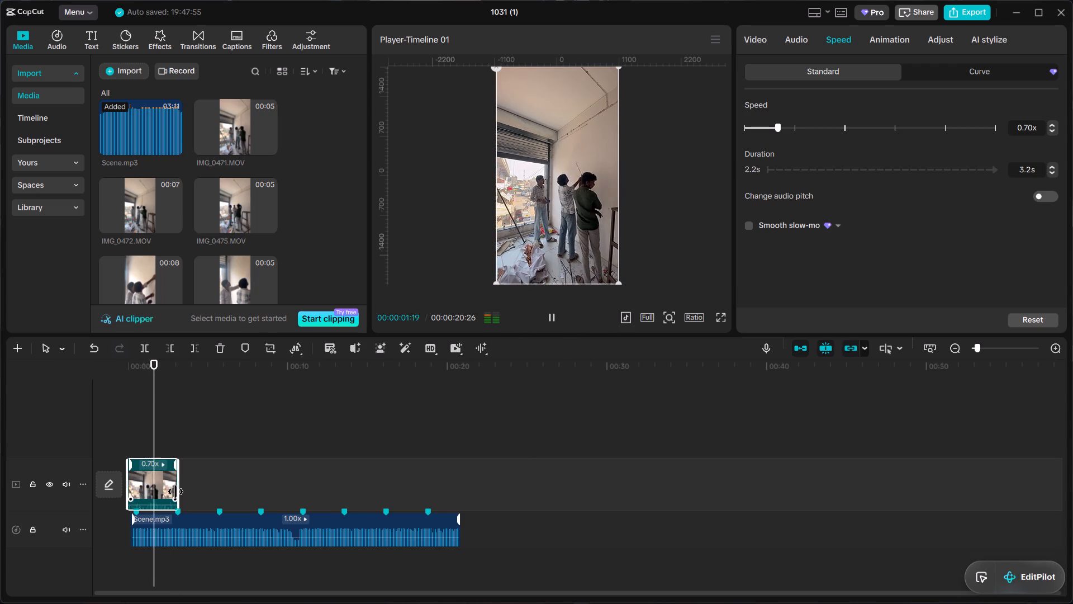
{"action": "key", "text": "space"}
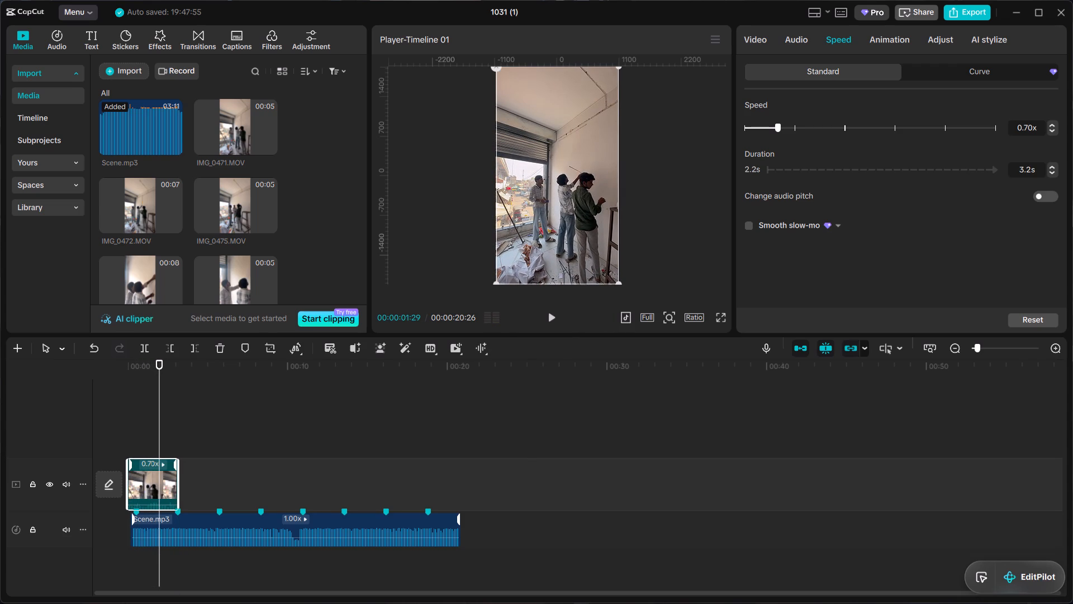
Set IMG_0471.MOV's speed to 0.40x.
{"action": "triple_click", "coordinate": [1053, 131]}
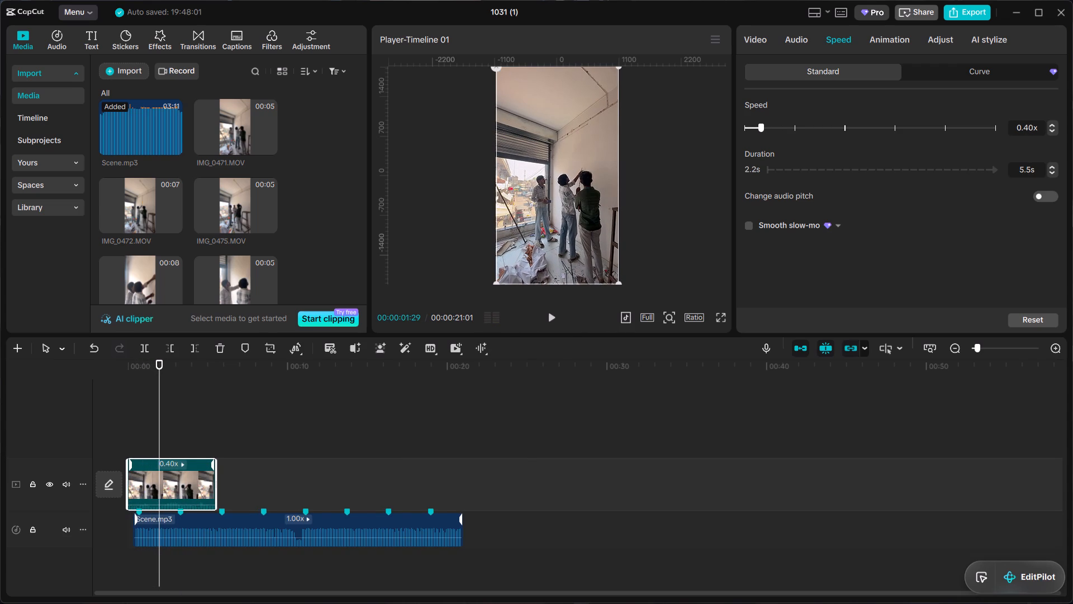
{"action": "left_click", "coordinate": [1052, 122]}
Move Scene.mp3 back to the start of the timeline.
{"action": "left_click_drag", "start_coordinate": [225, 518], "coordinate": [207, 520]}
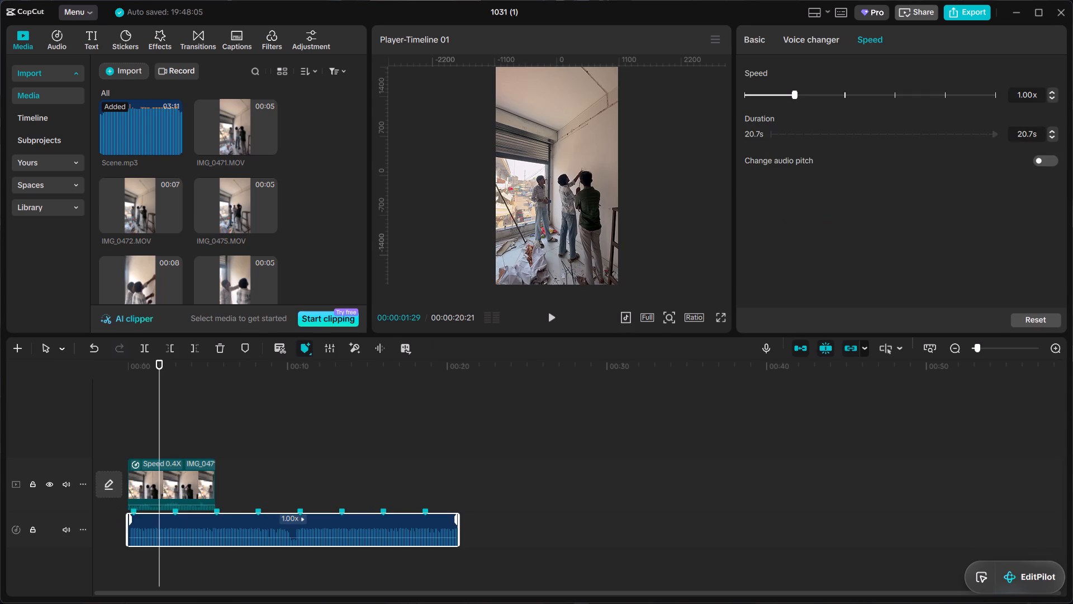
Play the slowed clip from the timeline's start and trim its end to the second beat marker.
{"action": "left_click", "coordinate": [152, 433]}
{"action": "left_click_drag", "start_coordinate": [147, 434], "coordinate": [129, 438]}
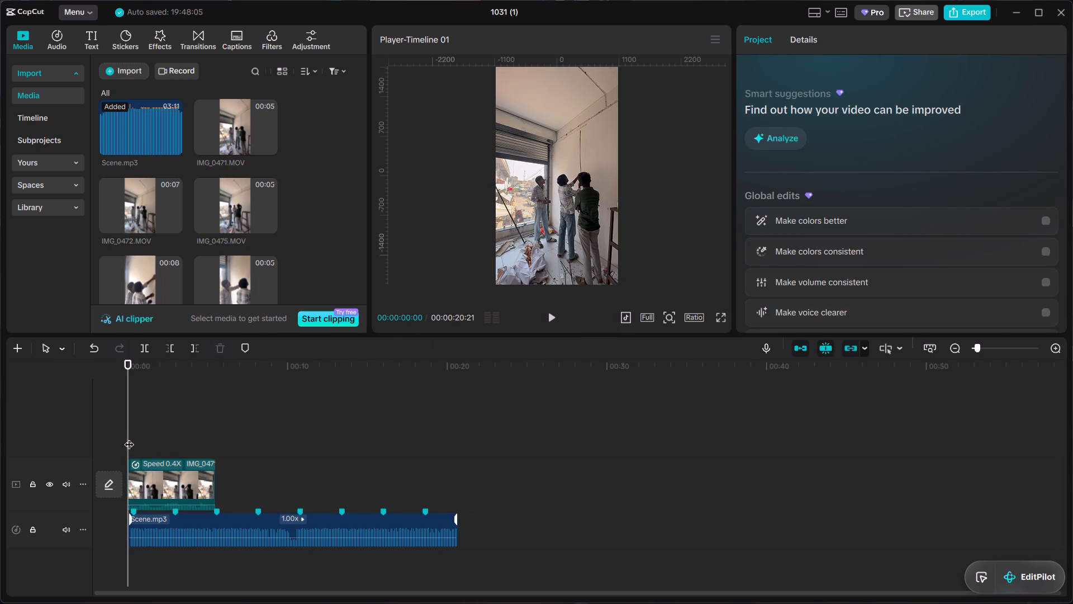
{"action": "key", "text": "space"}
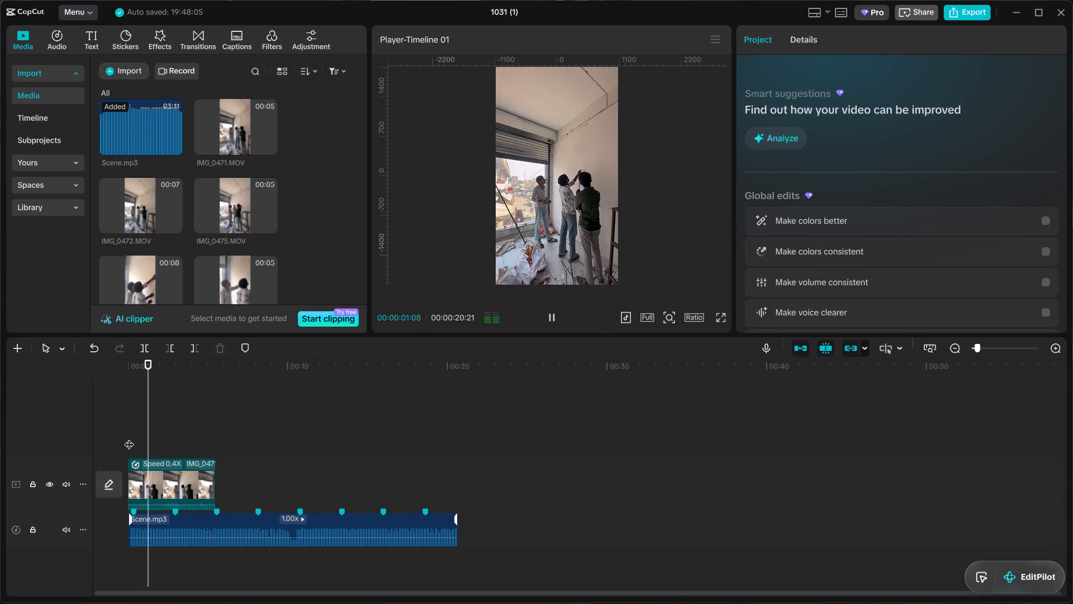
{"action": "key", "text": "space"}
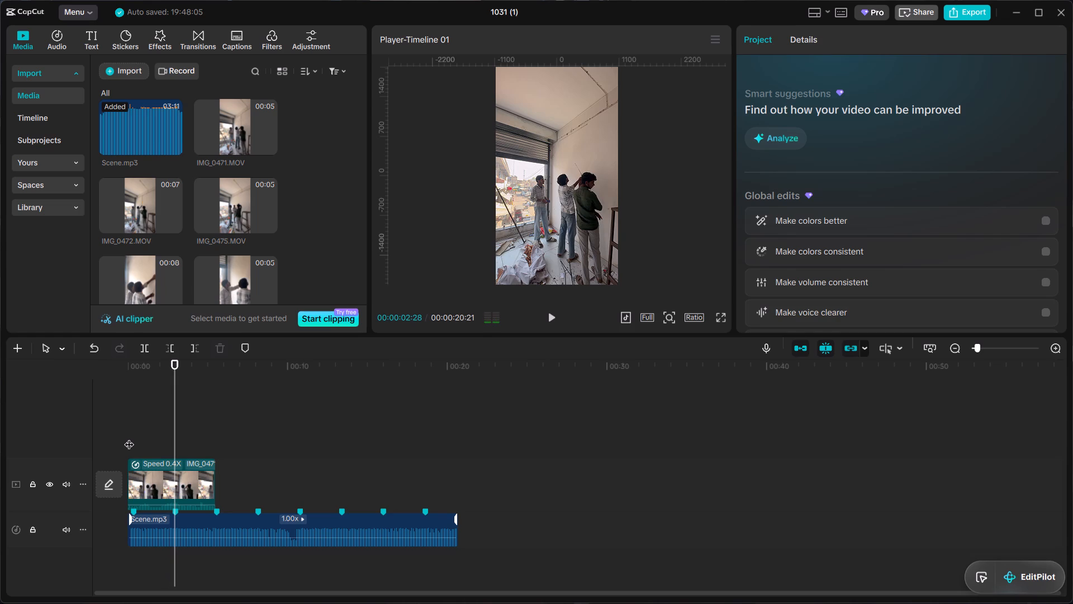
{"action": "left_click", "coordinate": [203, 466]}
{"action": "left_click_drag", "start_coordinate": [215, 471], "coordinate": [182, 478]}
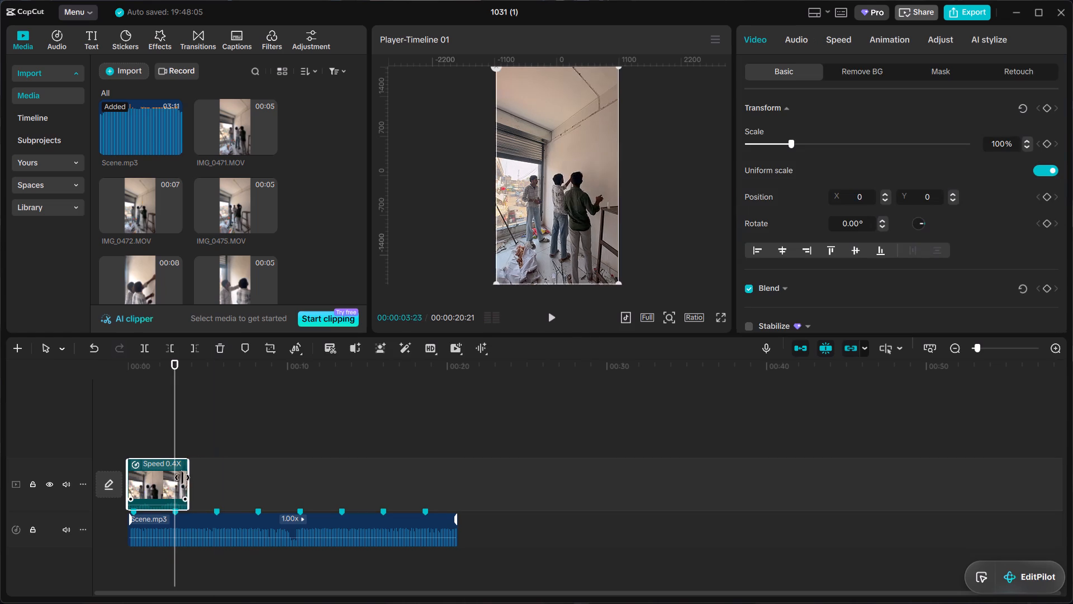
{"action": "left_click_drag", "start_coordinate": [182, 478], "coordinate": [174, 479]}
Play the trimmed clip from the timeline's start, and preview IMG_0475.MOV and IMG_0472.MOV in the media library.
{"action": "left_click", "coordinate": [162, 432]}
{"action": "left_click_drag", "start_coordinate": [162, 432], "coordinate": [8, 467]}
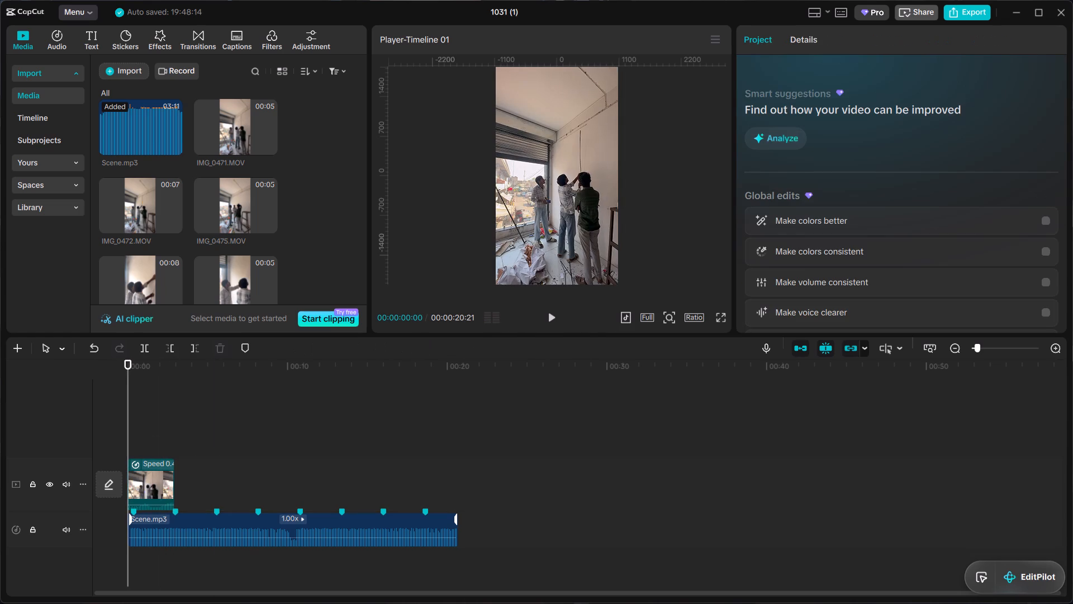
{"action": "key", "text": "space"}
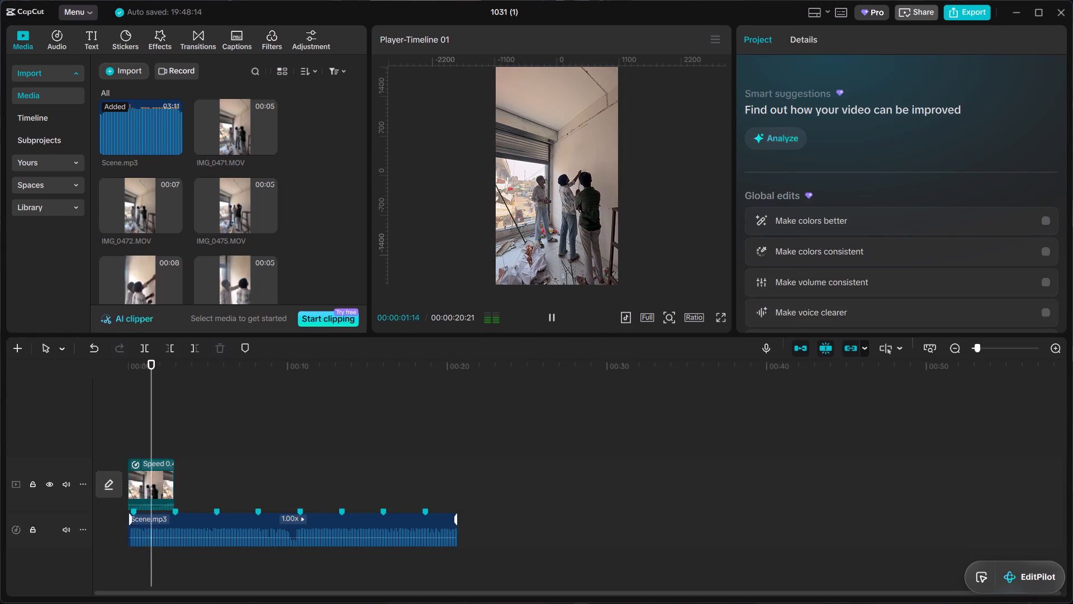
{"action": "key", "text": "space"}
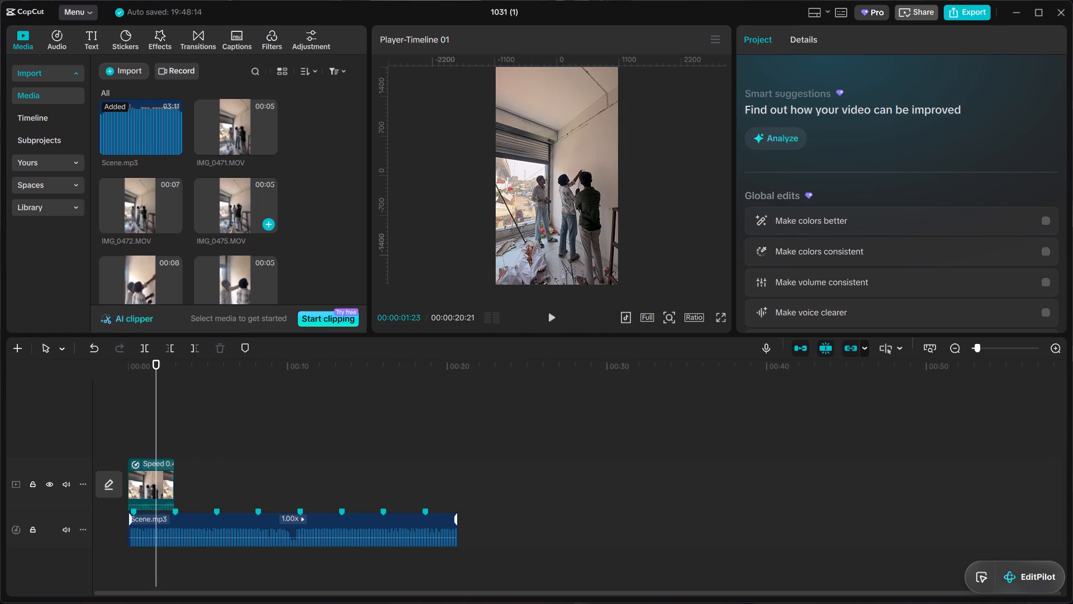
{"action": "left_click", "coordinate": [202, 203]}
{"action": "left_click", "coordinate": [139, 182]}
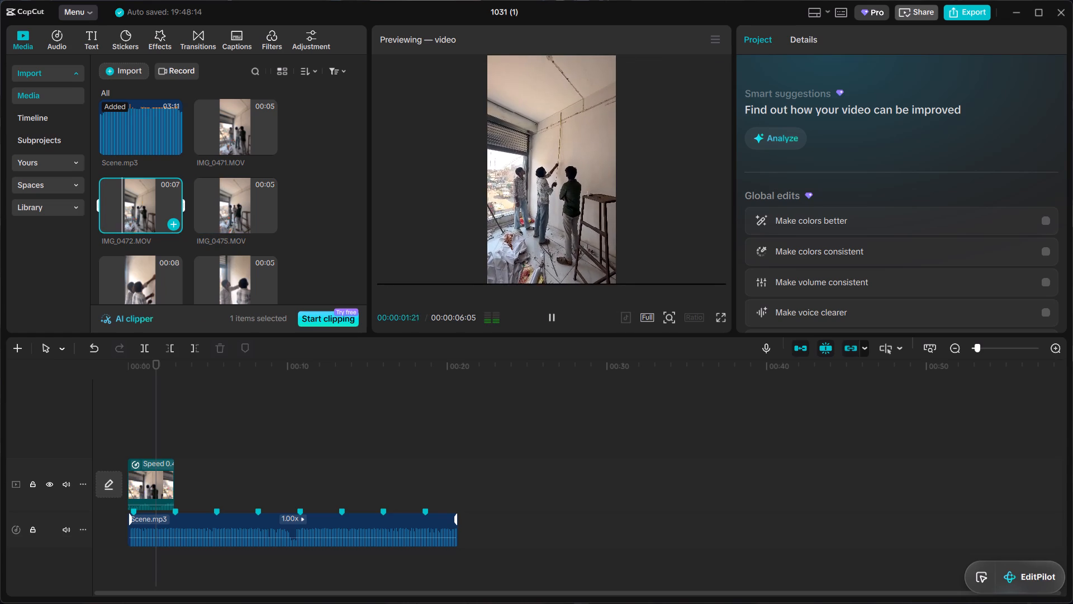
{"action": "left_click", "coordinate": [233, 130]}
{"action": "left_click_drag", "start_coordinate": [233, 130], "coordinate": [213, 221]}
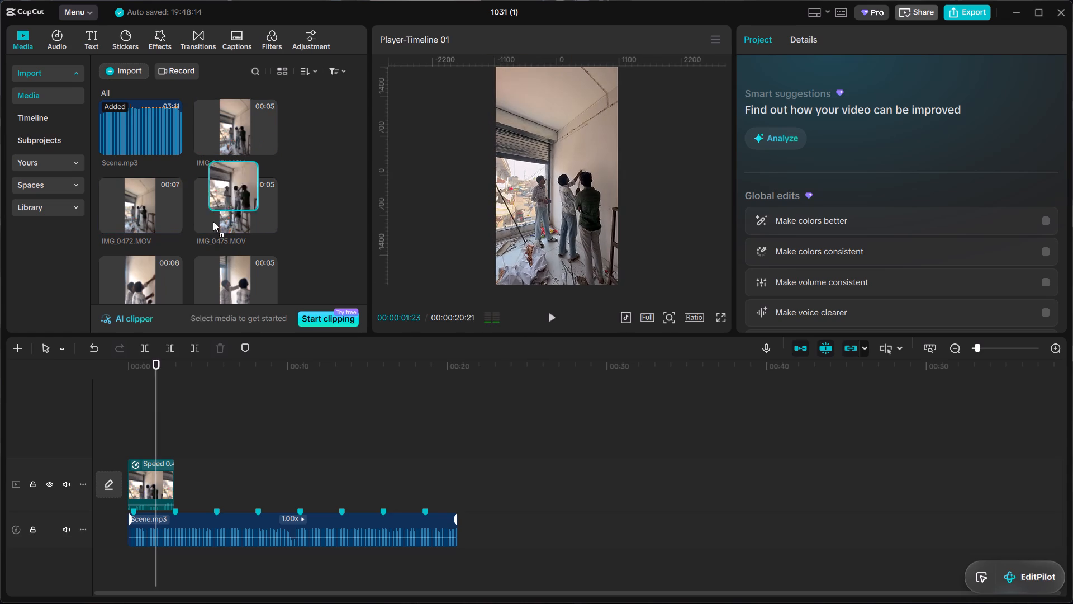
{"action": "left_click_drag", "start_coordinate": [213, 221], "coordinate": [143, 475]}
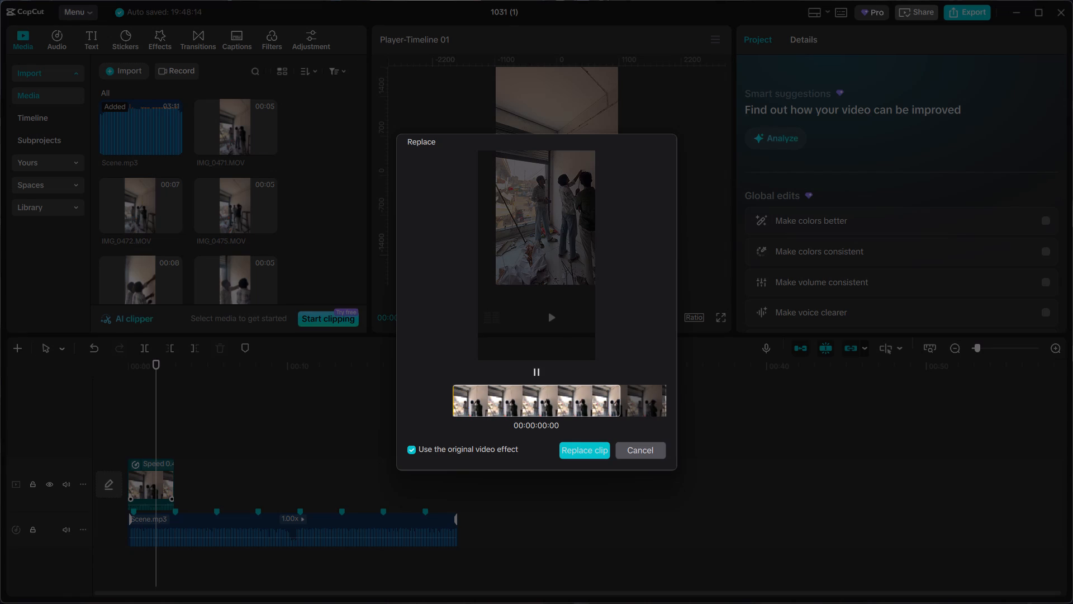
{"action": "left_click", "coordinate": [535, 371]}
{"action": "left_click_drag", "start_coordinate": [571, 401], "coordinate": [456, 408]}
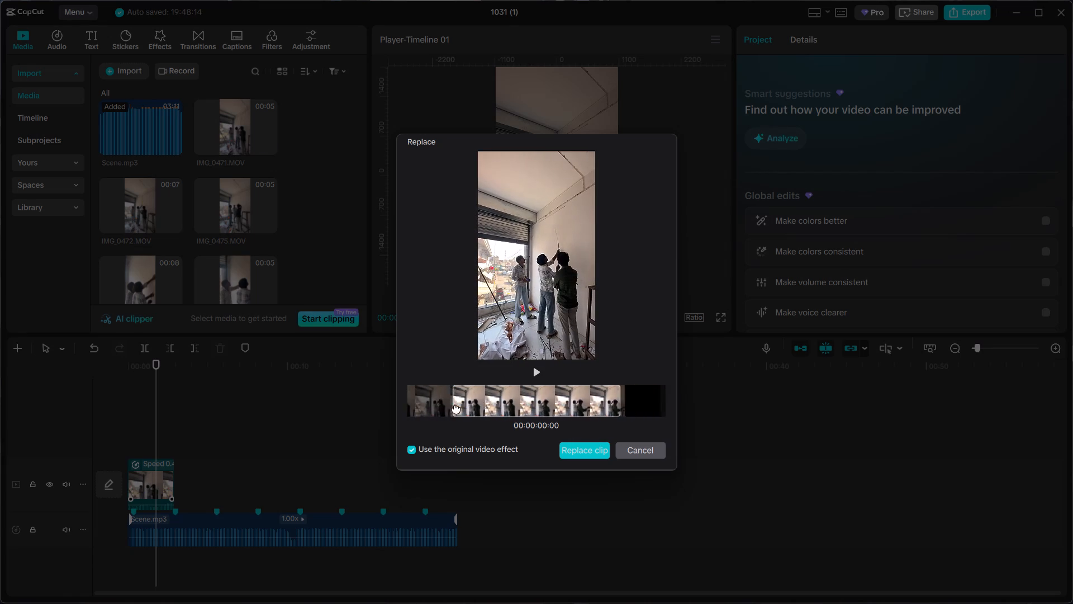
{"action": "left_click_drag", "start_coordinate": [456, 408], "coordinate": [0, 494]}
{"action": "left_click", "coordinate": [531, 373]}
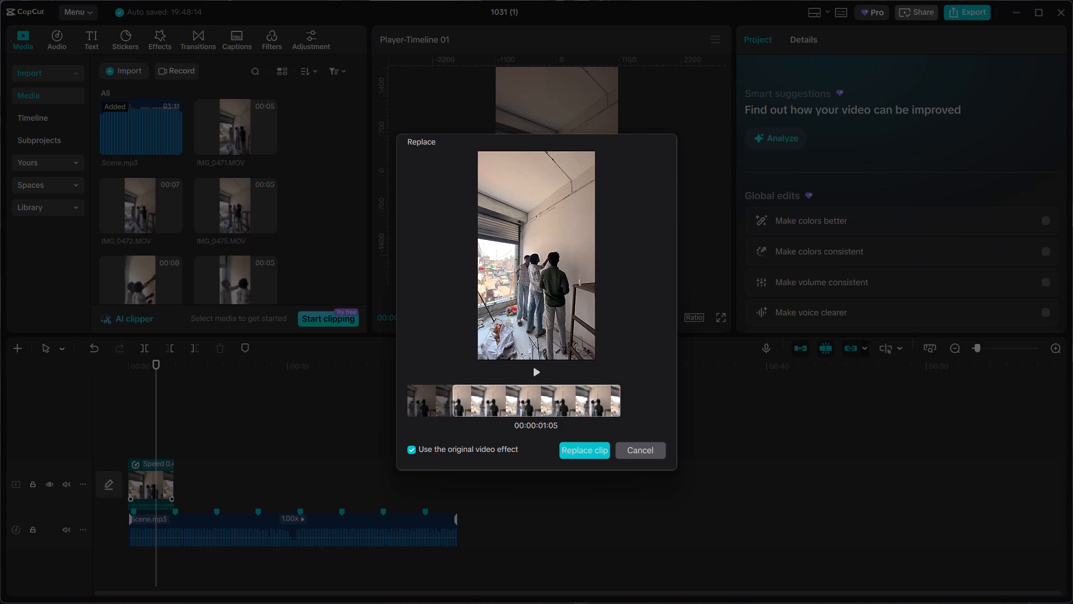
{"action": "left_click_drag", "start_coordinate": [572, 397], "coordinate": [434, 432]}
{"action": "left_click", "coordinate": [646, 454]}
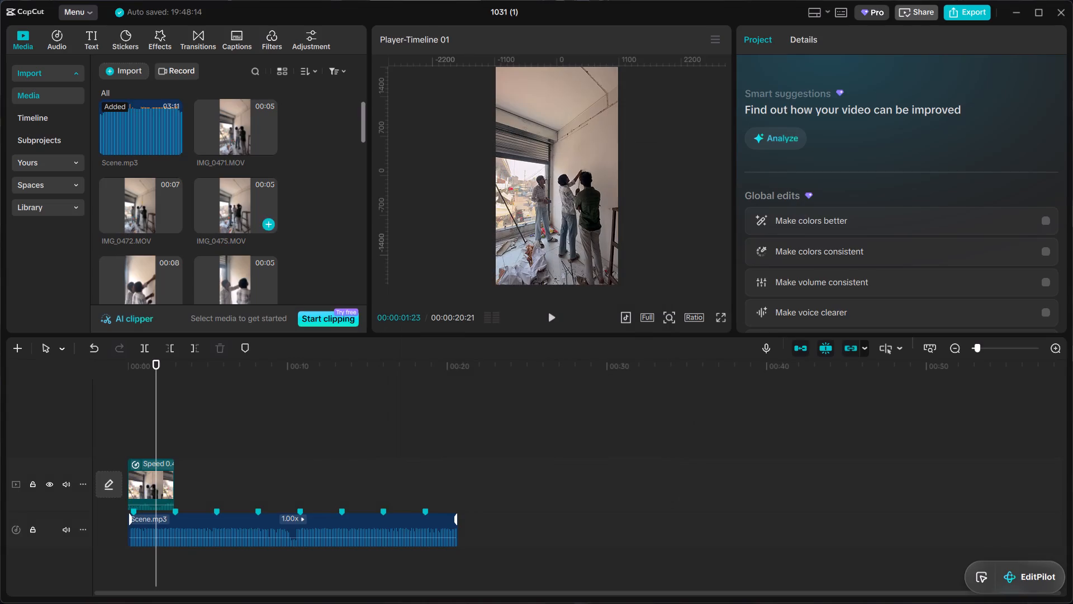
Replace the timeline's video clip with IMG_0472.MOV, using the original video effect.
{"action": "left_click", "coordinate": [118, 219]}
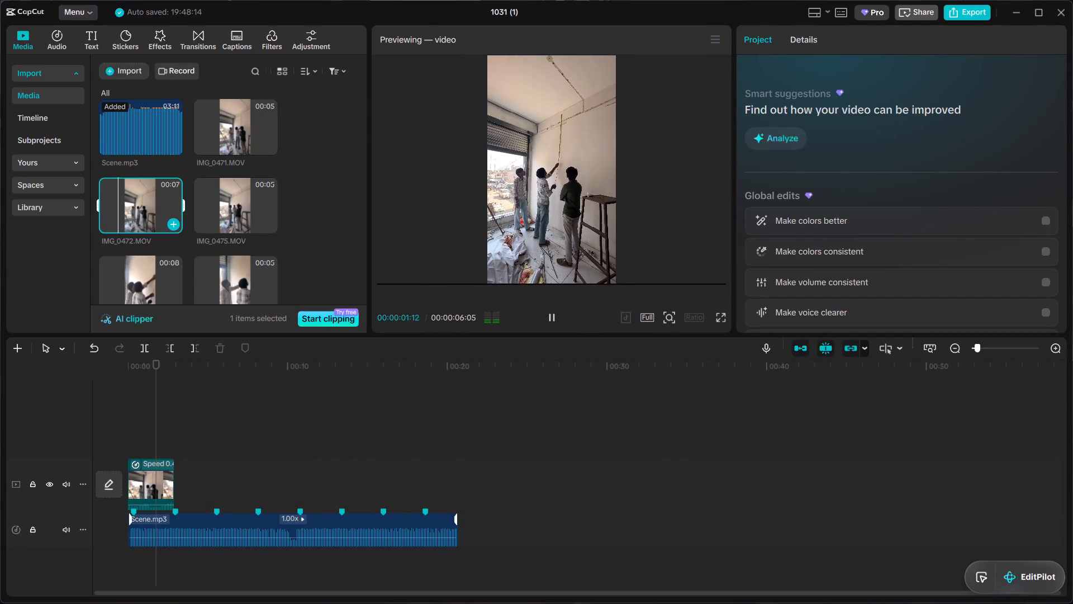
{"action": "left_click_drag", "start_coordinate": [151, 197], "coordinate": [140, 449]}
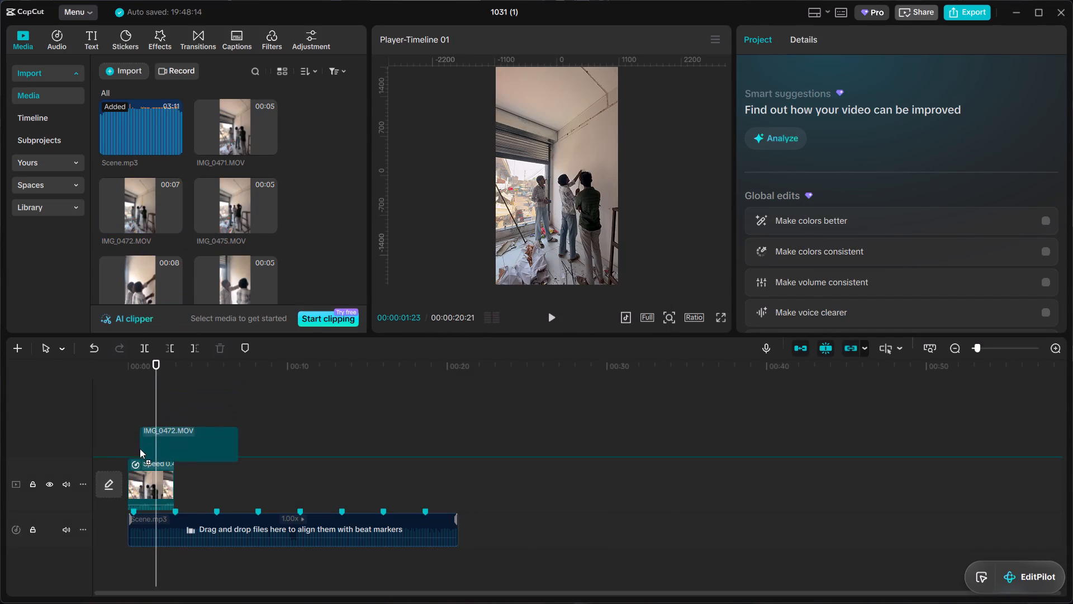
{"action": "left_click_drag", "start_coordinate": [140, 449], "coordinate": [140, 474]}
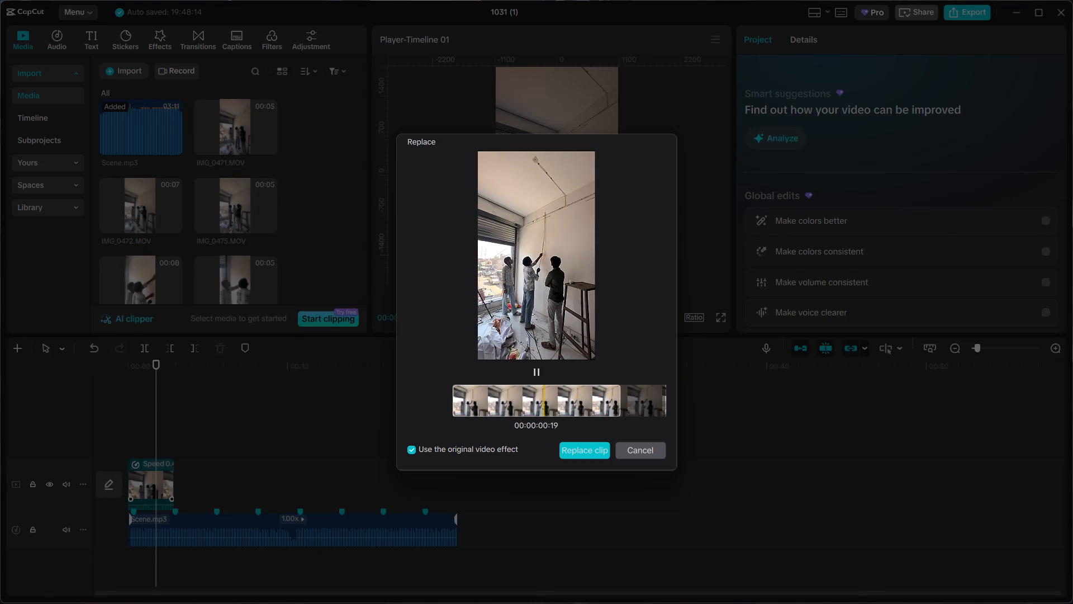
{"action": "left_click", "coordinate": [590, 451]}
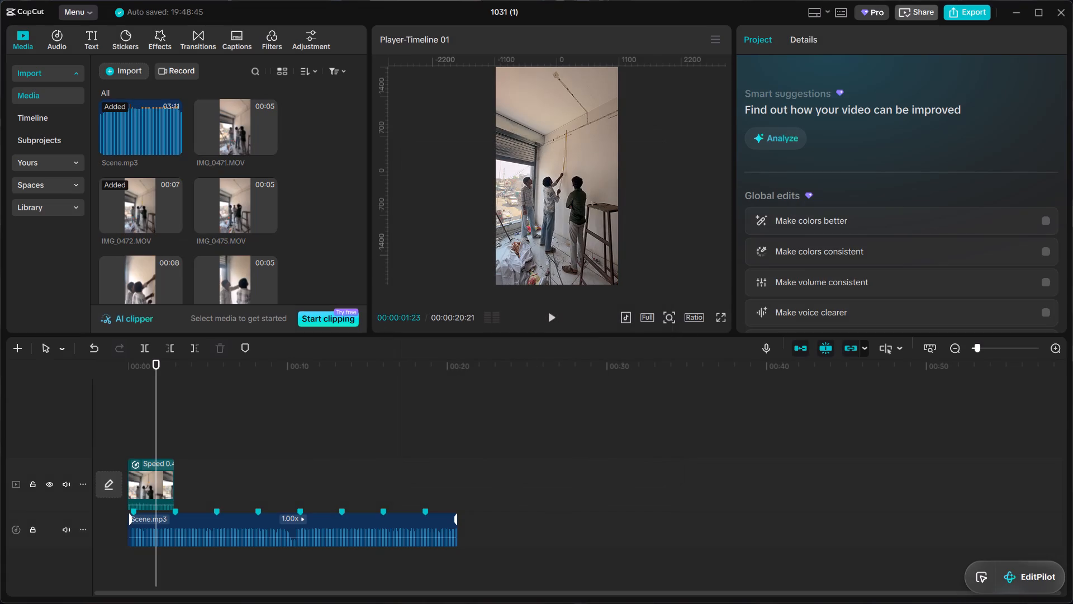
Set IMG_0472.MOV's speed to 0.60x and extend its end to the second beat marker.
{"action": "left_click", "coordinate": [146, 487]}
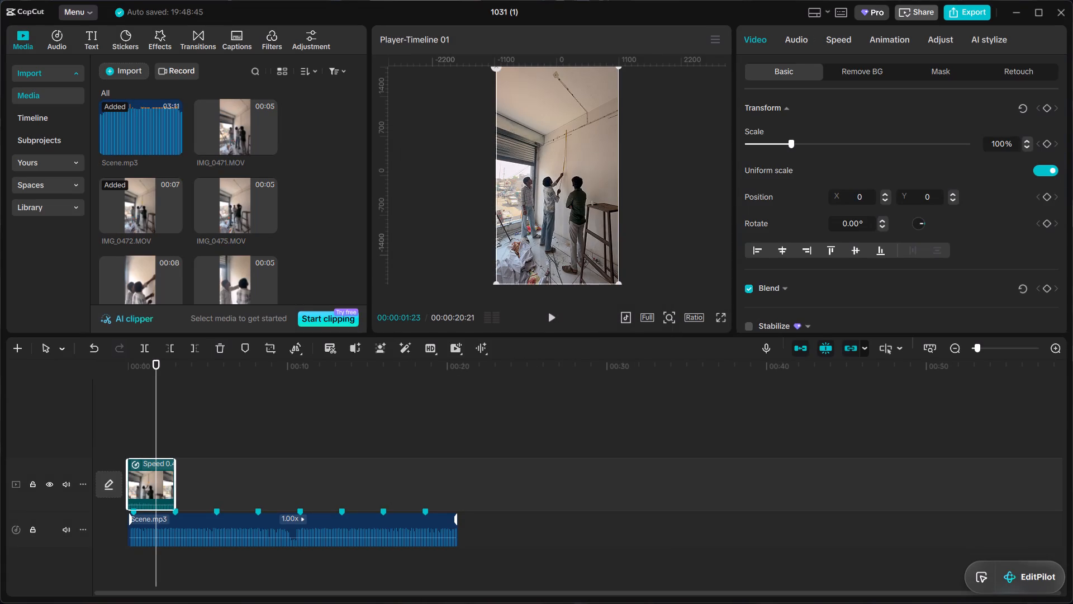
{"action": "left_click", "coordinate": [833, 43]}
{"action": "double_click", "coordinate": [1055, 124]}
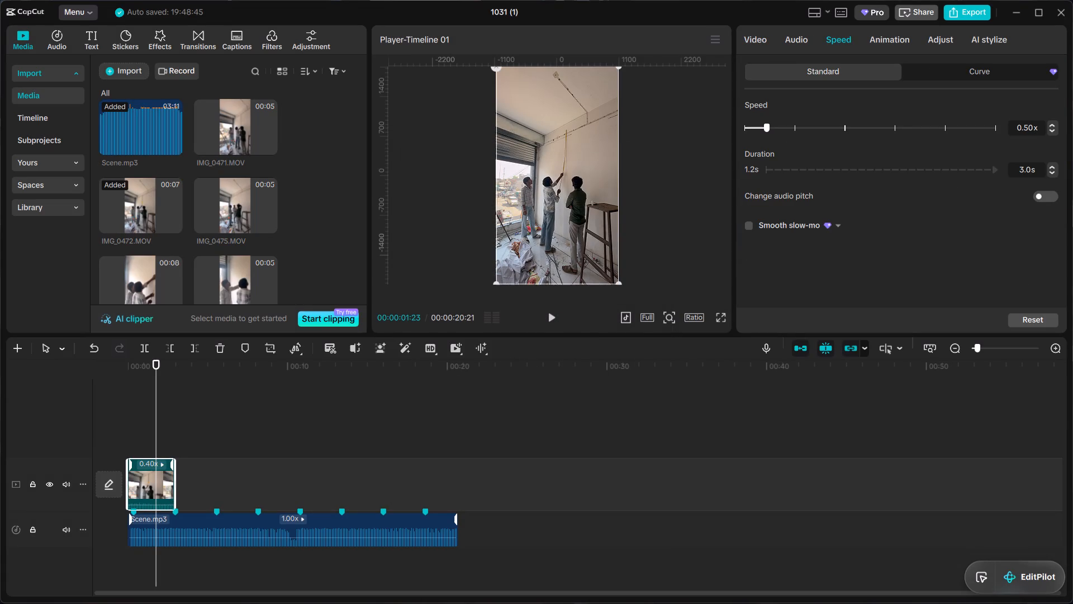
{"action": "left_click_drag", "start_coordinate": [162, 474], "coordinate": [181, 483]}
{"action": "left_click", "coordinate": [181, 483]}
{"action": "left_click_drag", "start_coordinate": [182, 463], "coordinate": [173, 468]}
{"action": "left_click", "coordinate": [170, 473]}
{"action": "left_click_drag", "start_coordinate": [184, 476], "coordinate": [177, 478]}
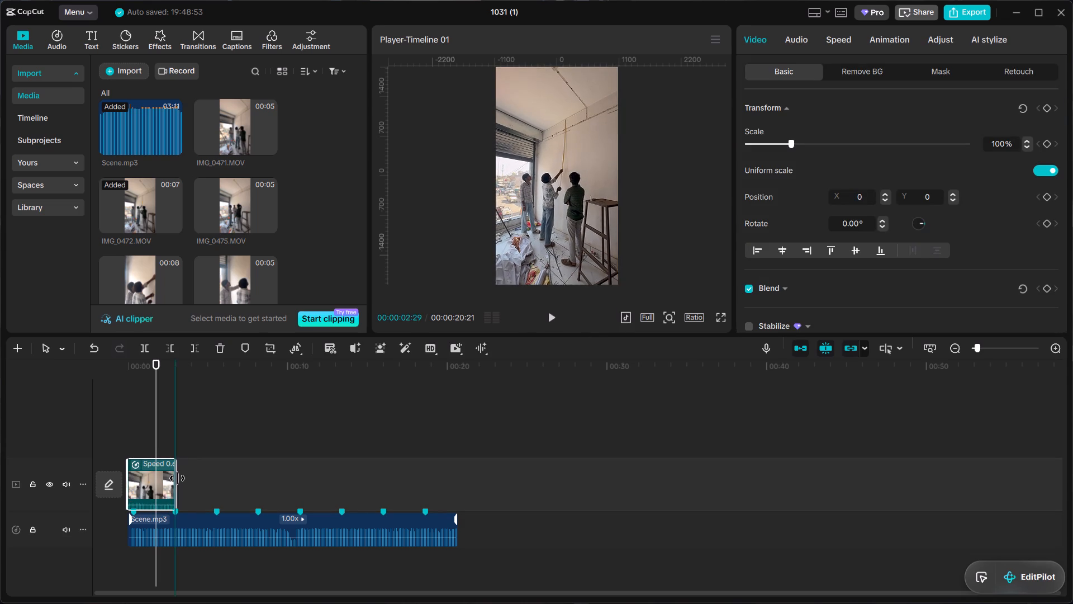
{"action": "left_click_drag", "start_coordinate": [177, 478], "coordinate": [177, 478]}
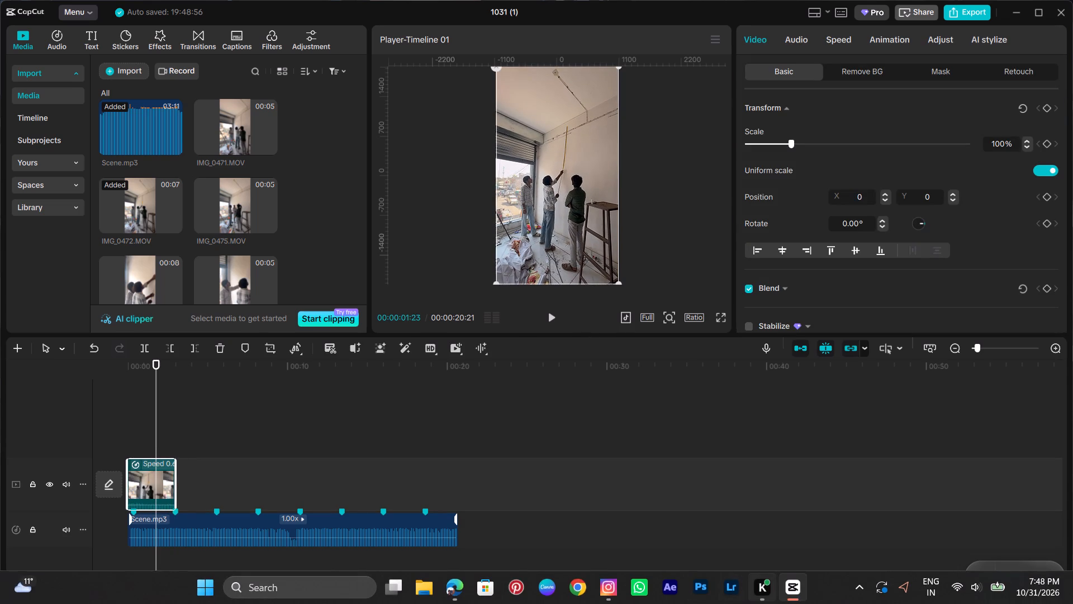